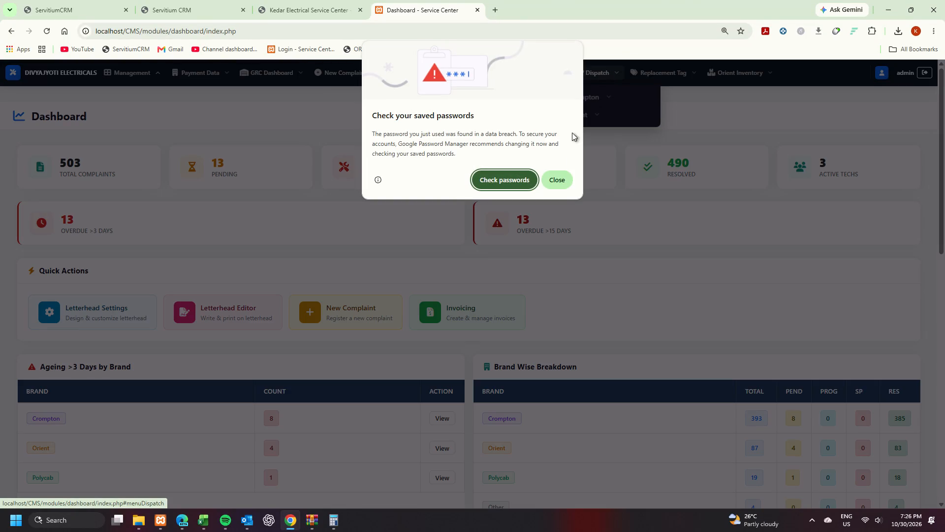
Dismiss the saved-password warning and open the Dispatch Reco challan list under Orient's dispatch data.
{"action": "left_click", "coordinate": [563, 177]}
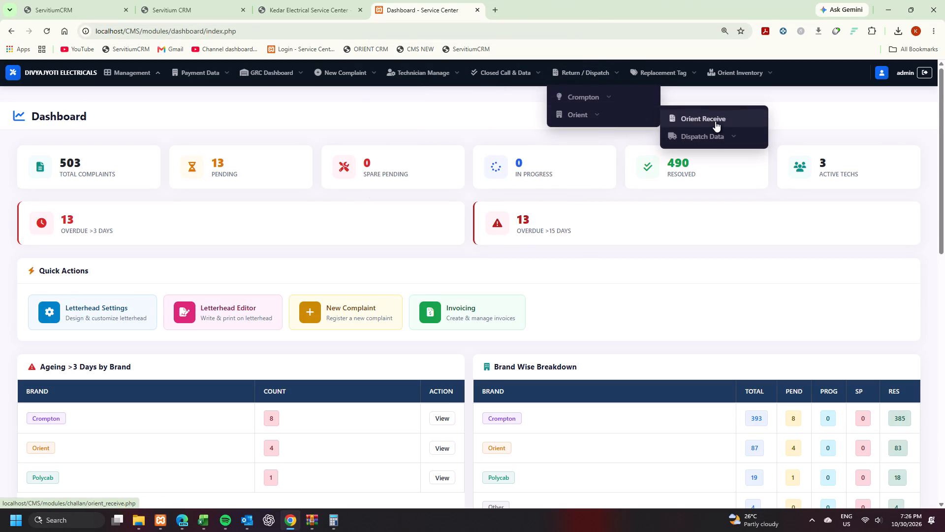
{"action": "left_click", "coordinate": [711, 120]}
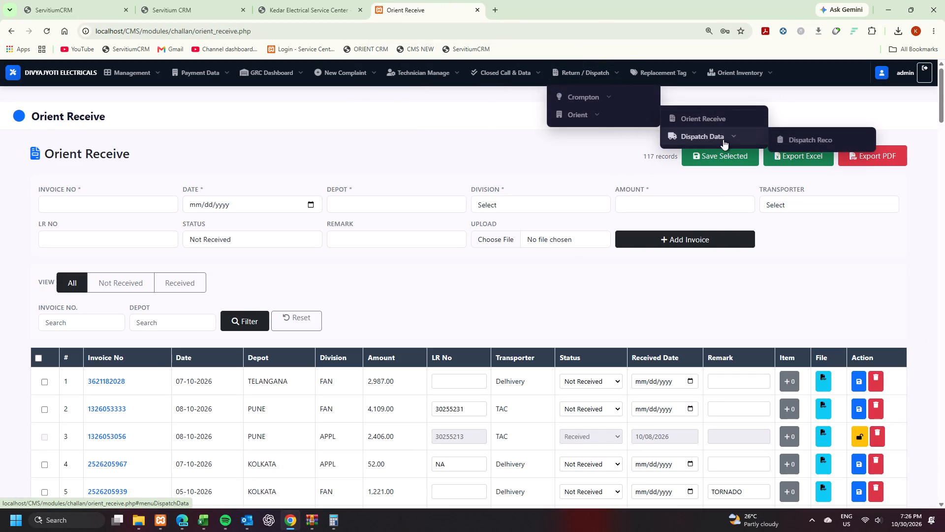
{"action": "left_click", "coordinate": [796, 138]}
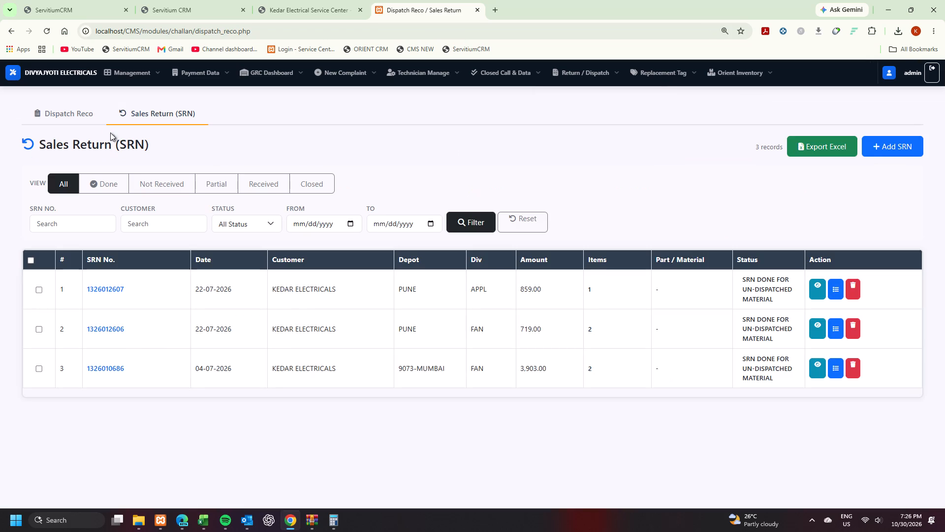
{"action": "left_click", "coordinate": [94, 113]}
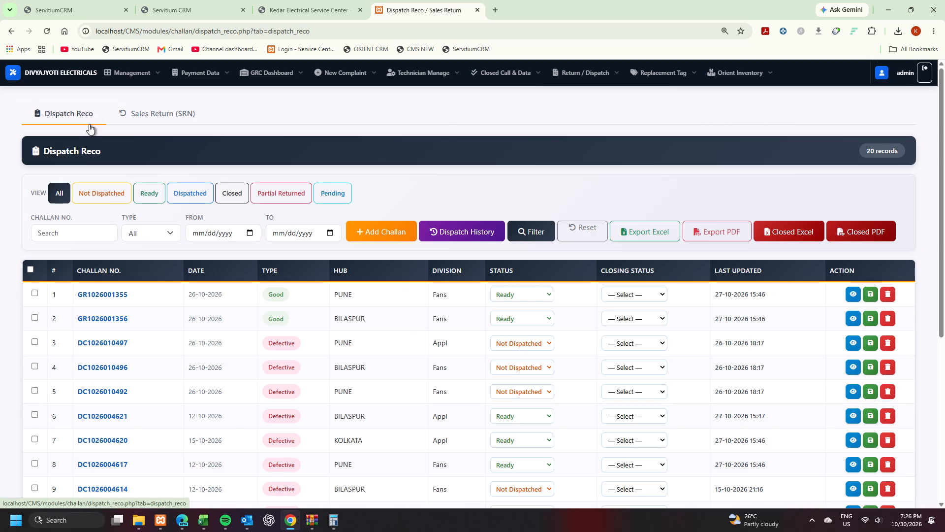
Filter the Dispatch Reco list to Ready challans and look through the filtered records.
{"action": "scroll", "coordinate": [361, 301], "scroll_direction": "down", "scroll_amount": 4}
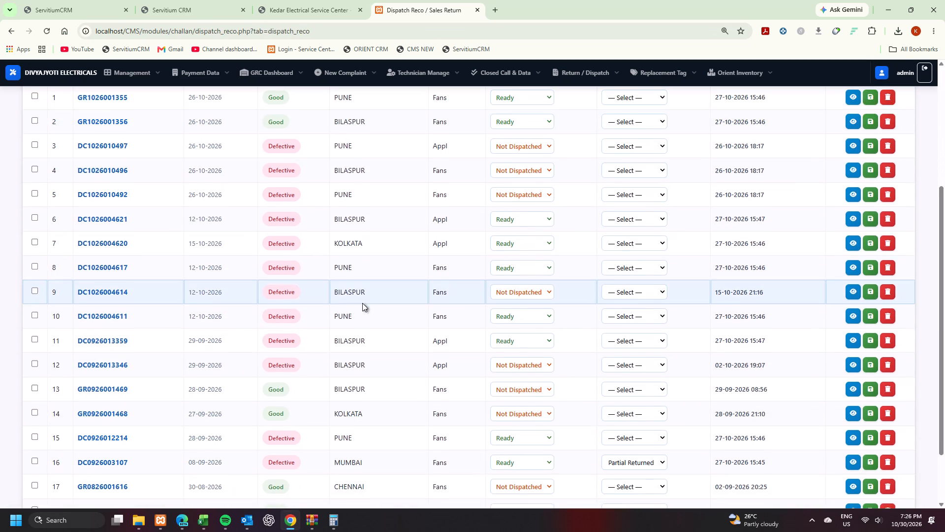
{"action": "scroll", "coordinate": [362, 303], "scroll_direction": "up", "scroll_amount": 7}
{"action": "left_click", "coordinate": [152, 192]}
{"action": "scroll", "coordinate": [299, 290], "scroll_direction": "down", "scroll_amount": 8}
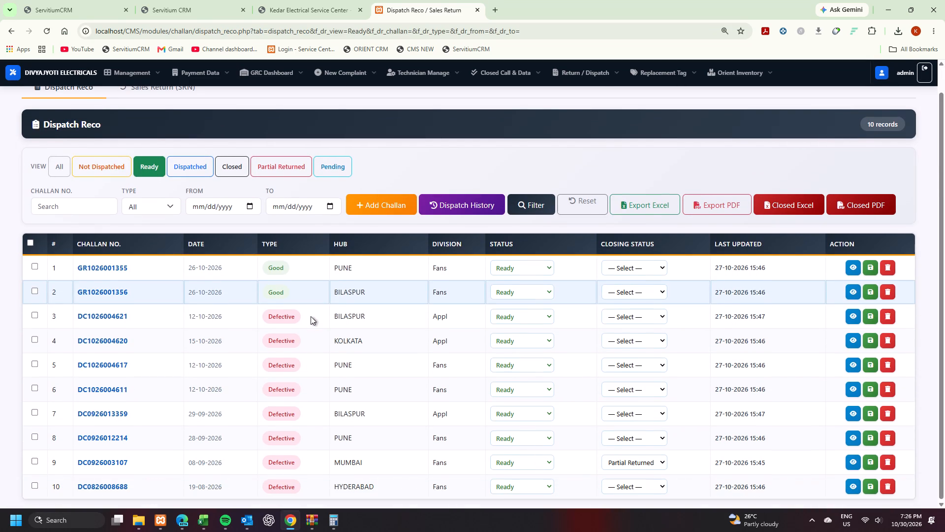
{"action": "scroll", "coordinate": [311, 316], "scroll_direction": "down", "scroll_amount": 2}
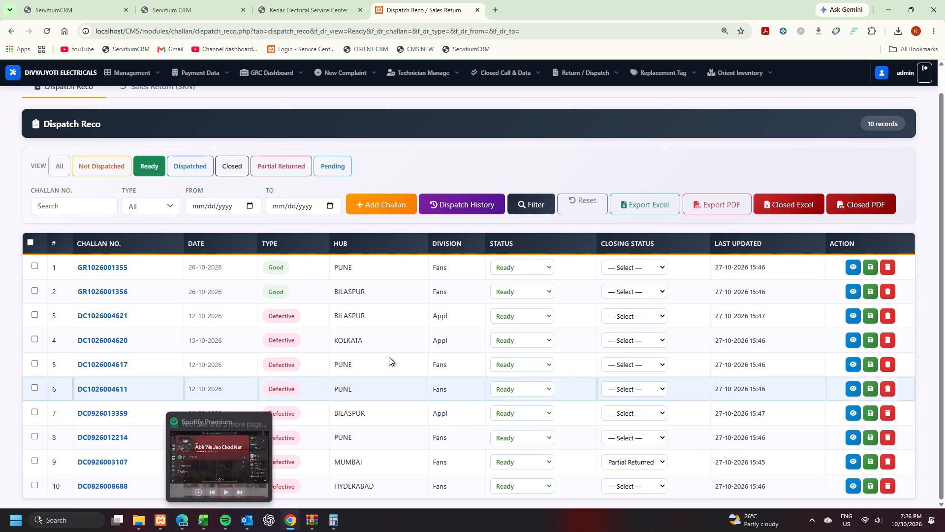
{"action": "scroll", "coordinate": [386, 337], "scroll_direction": "down", "scroll_amount": 4}
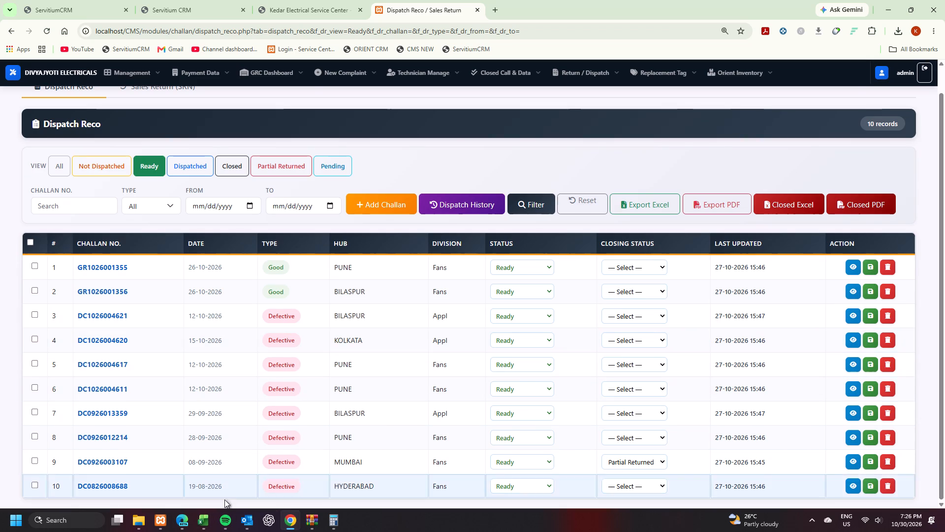
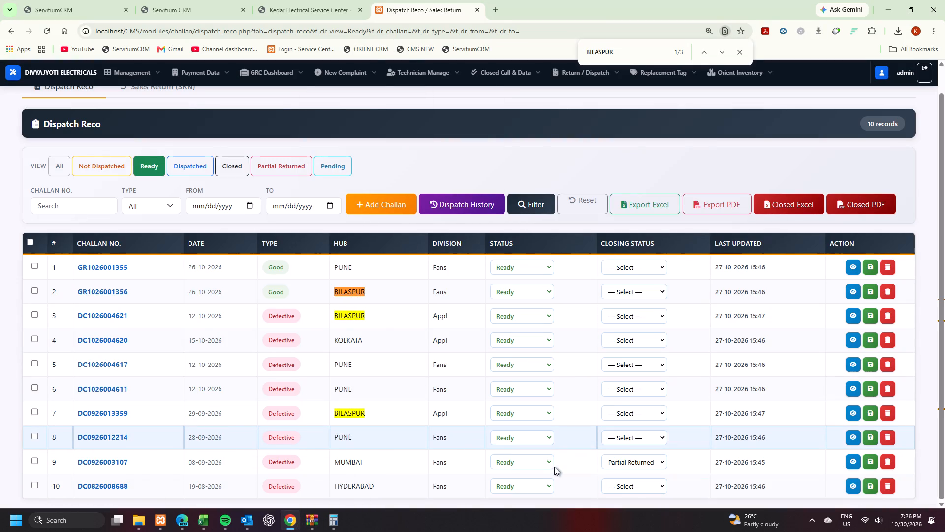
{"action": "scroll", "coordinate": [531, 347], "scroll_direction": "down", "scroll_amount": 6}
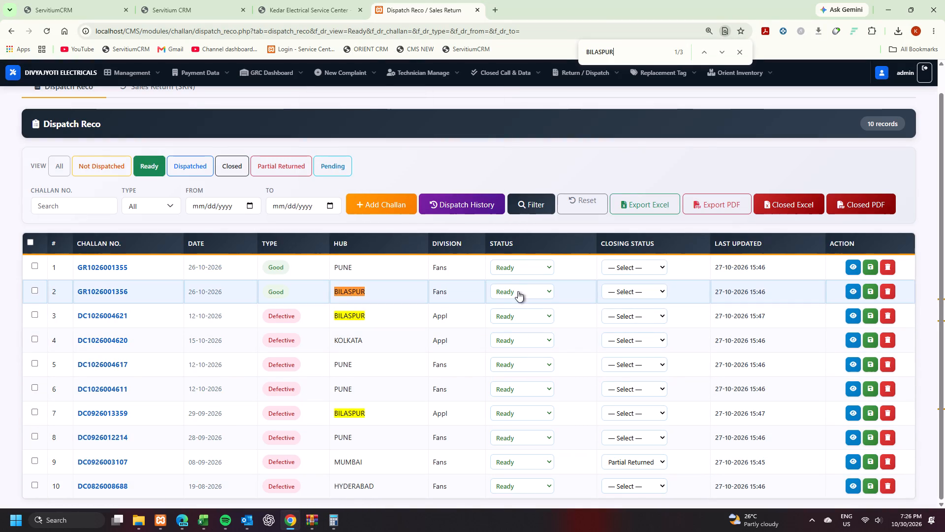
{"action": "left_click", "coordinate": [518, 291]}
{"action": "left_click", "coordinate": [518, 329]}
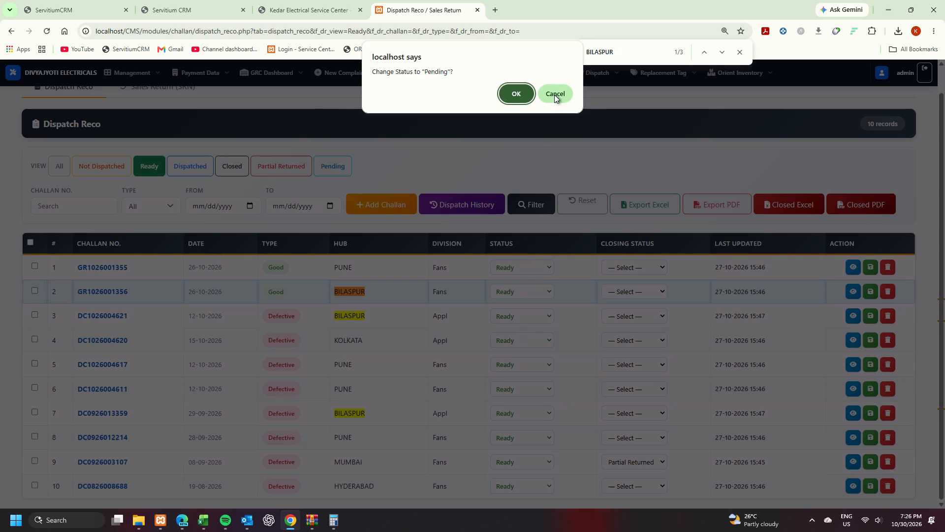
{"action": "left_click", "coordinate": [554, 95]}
{"action": "left_click", "coordinate": [525, 290]}
{"action": "left_click", "coordinate": [527, 340]}
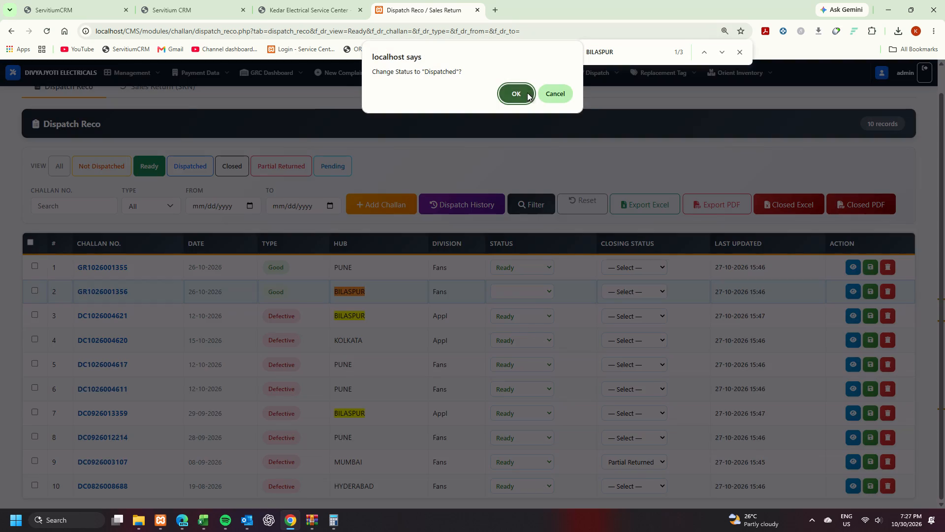
{"action": "left_click", "coordinate": [519, 94]}
{"action": "left_click", "coordinate": [518, 315]}
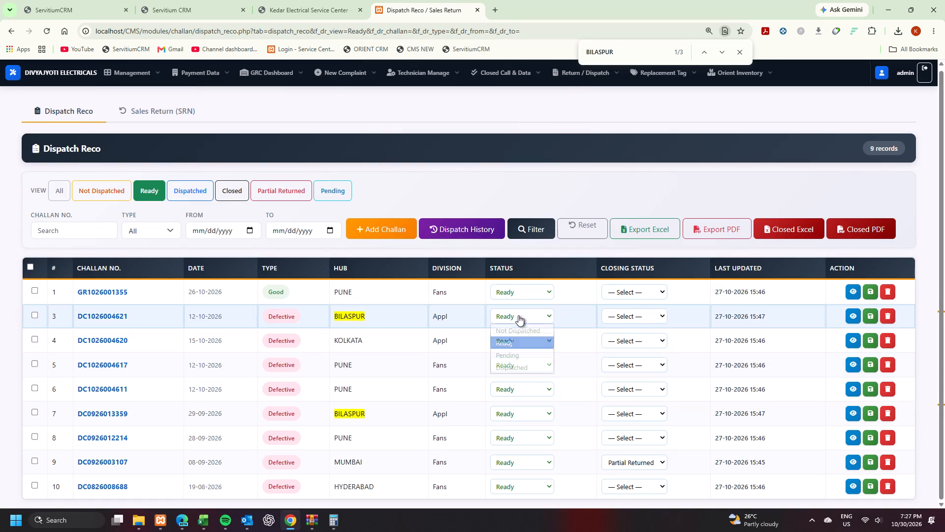
{"action": "left_click", "coordinate": [508, 366]}
{"action": "left_click", "coordinate": [510, 93]}
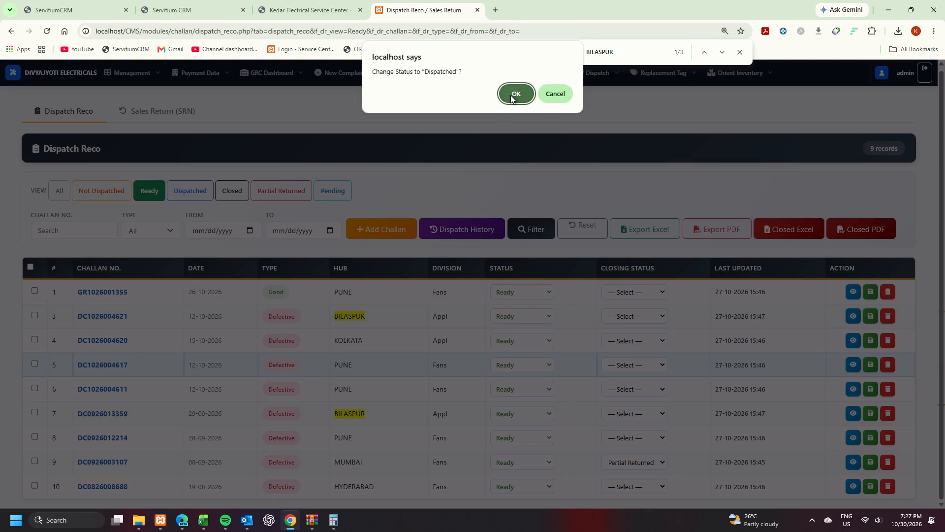
{"action": "left_click", "coordinate": [519, 394]}
{"action": "left_click", "coordinate": [522, 446]}
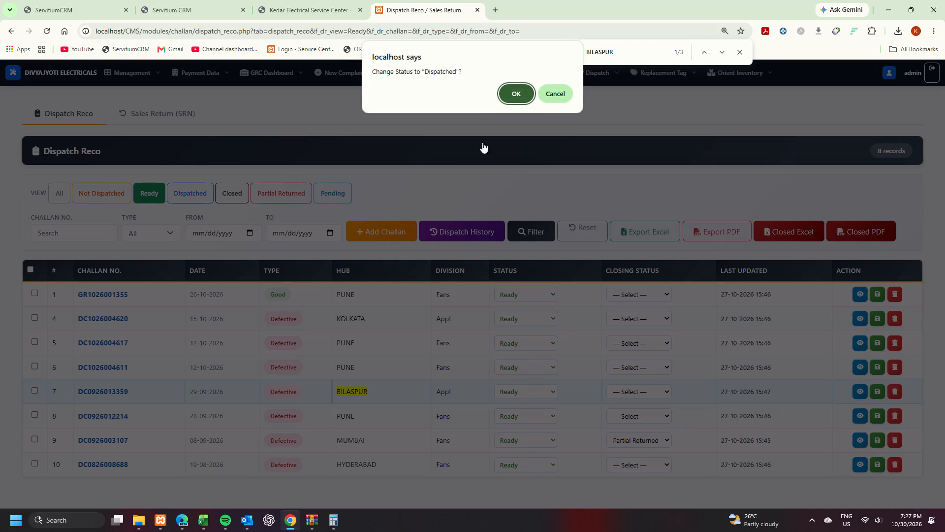
{"action": "left_click", "coordinate": [505, 94]}
{"action": "left_click", "coordinate": [179, 187]}
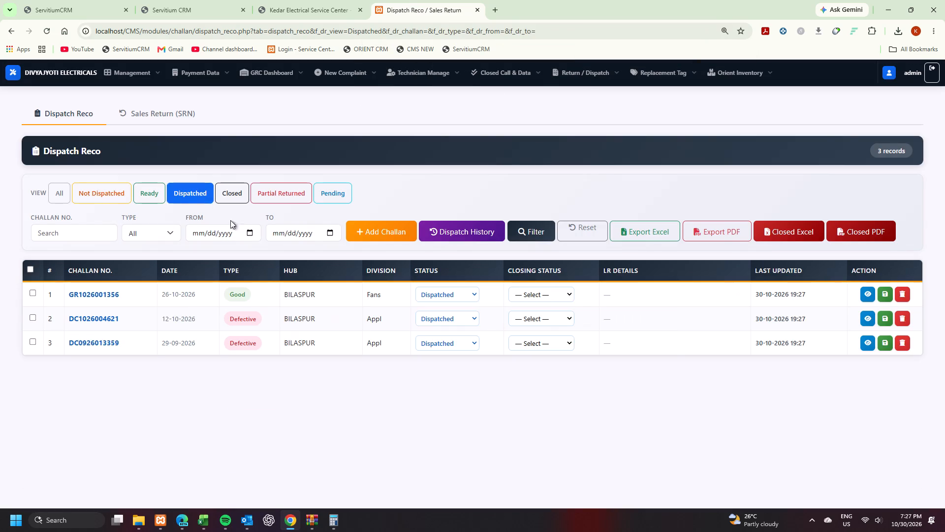
{"action": "left_click", "coordinate": [865, 294]}
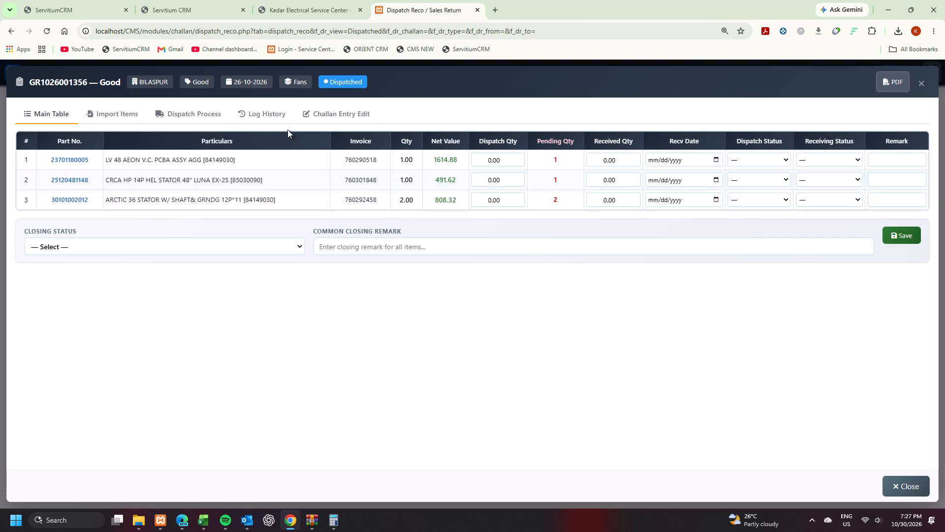
{"action": "left_click", "coordinate": [157, 114]}
{"action": "left_click", "coordinate": [90, 184]}
{"action": "type", "text": "32"}
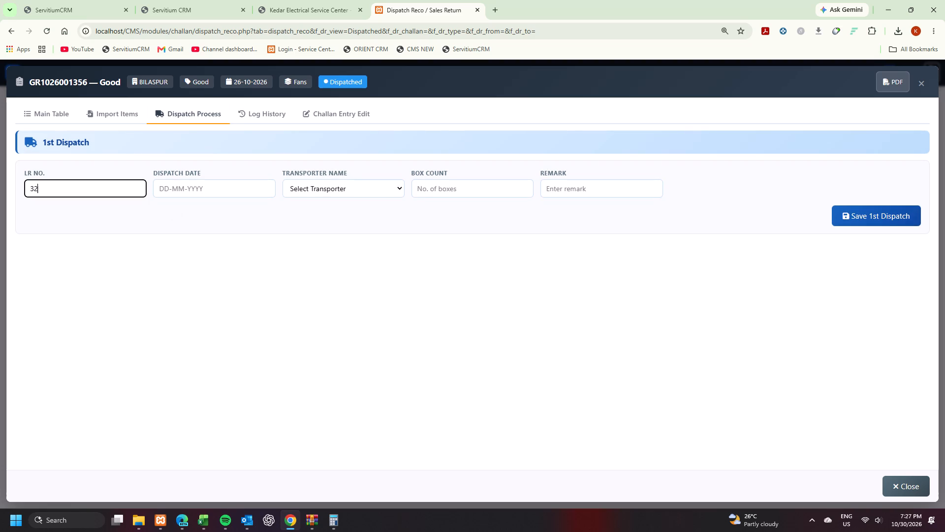
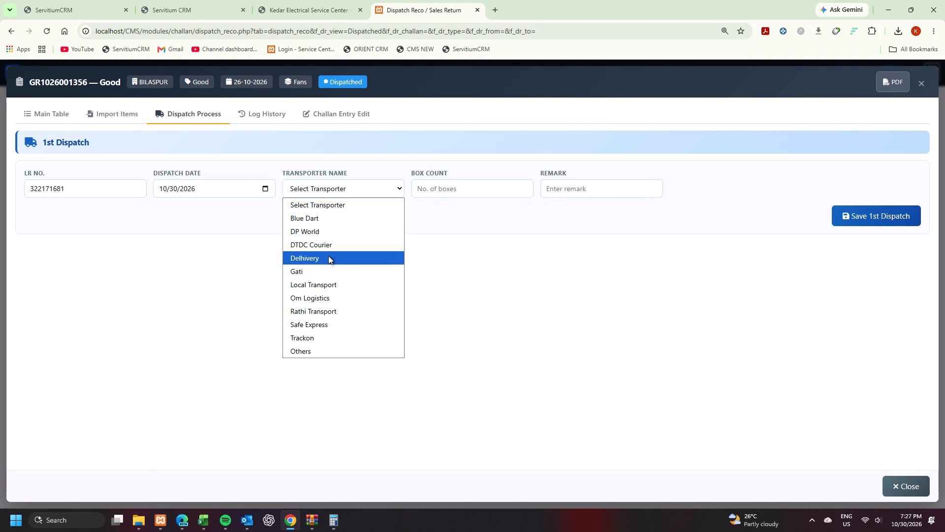
{"action": "left_click", "coordinate": [328, 257]}
{"action": "left_click", "coordinate": [440, 186]}
{"action": "key", "text": "1"}
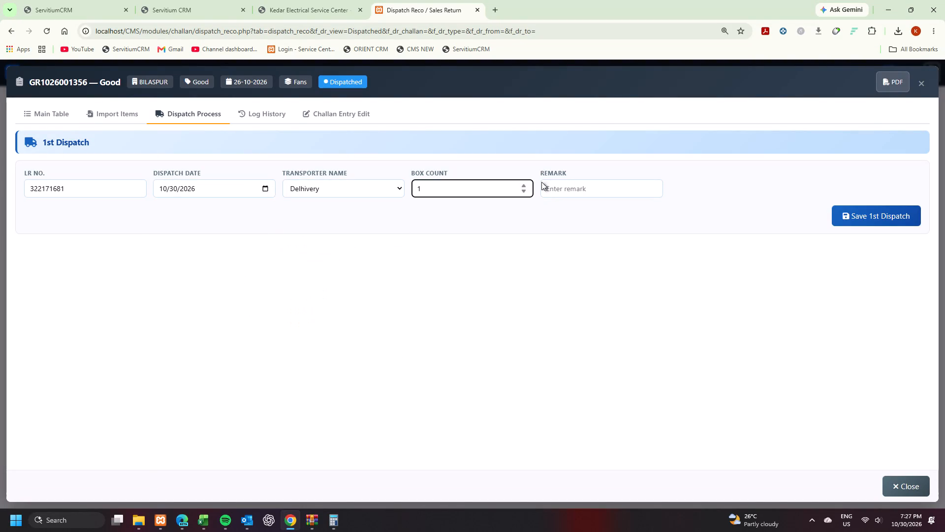
{"action": "left_click", "coordinate": [587, 182]}
{"action": "left_click", "coordinate": [599, 218]}
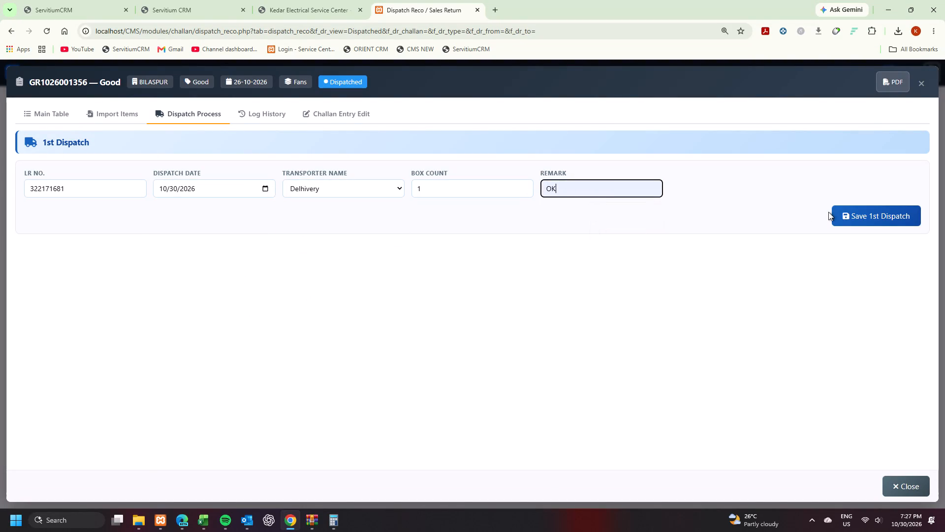
{"action": "left_click", "coordinate": [865, 222]}
{"action": "left_click", "coordinate": [926, 82]}
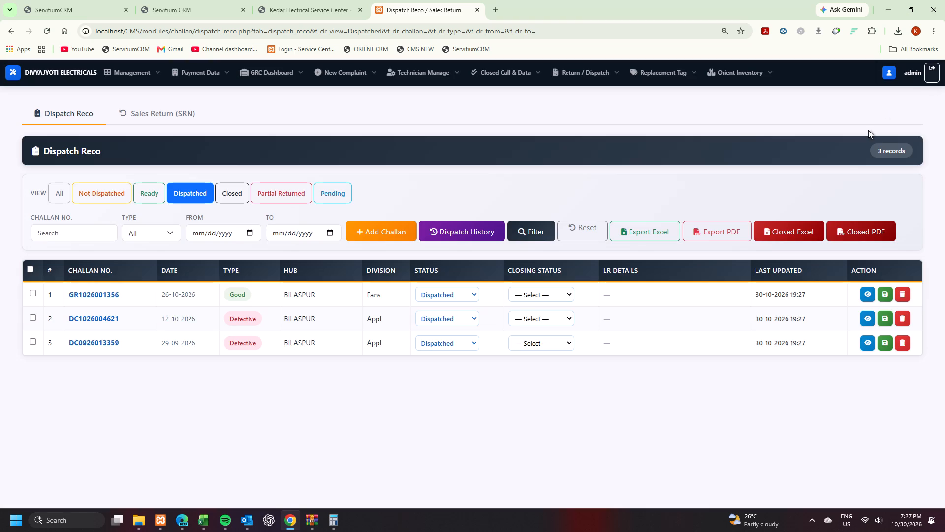
{"action": "left_click", "coordinate": [862, 319]}
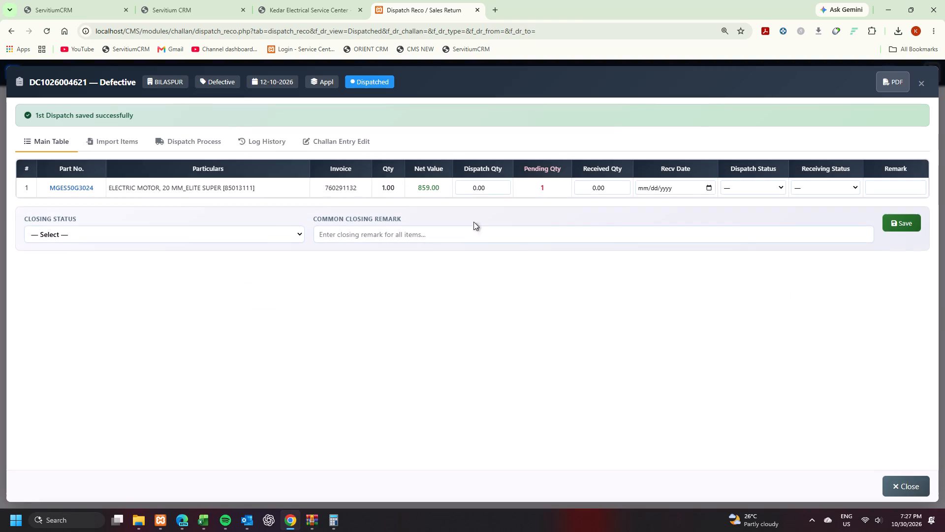
{"action": "left_click", "coordinate": [202, 141]}
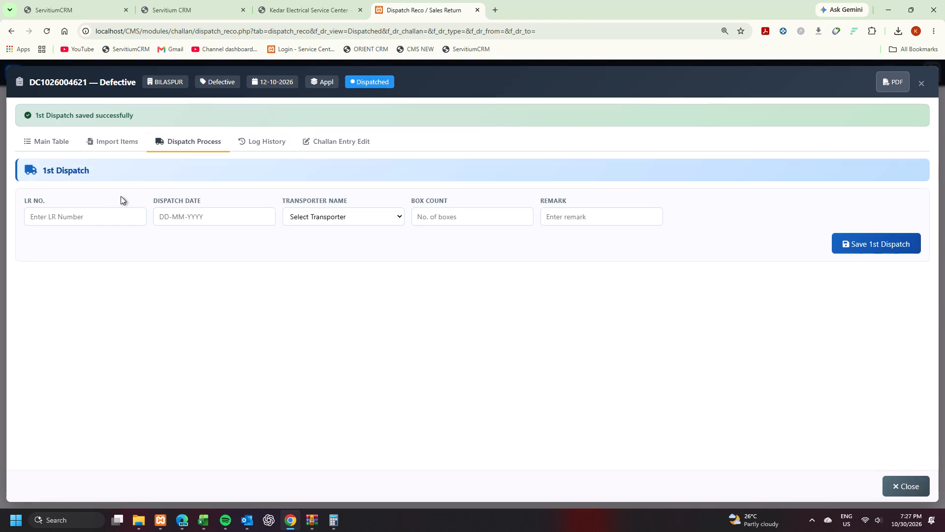
{"action": "left_click", "coordinate": [77, 213]}
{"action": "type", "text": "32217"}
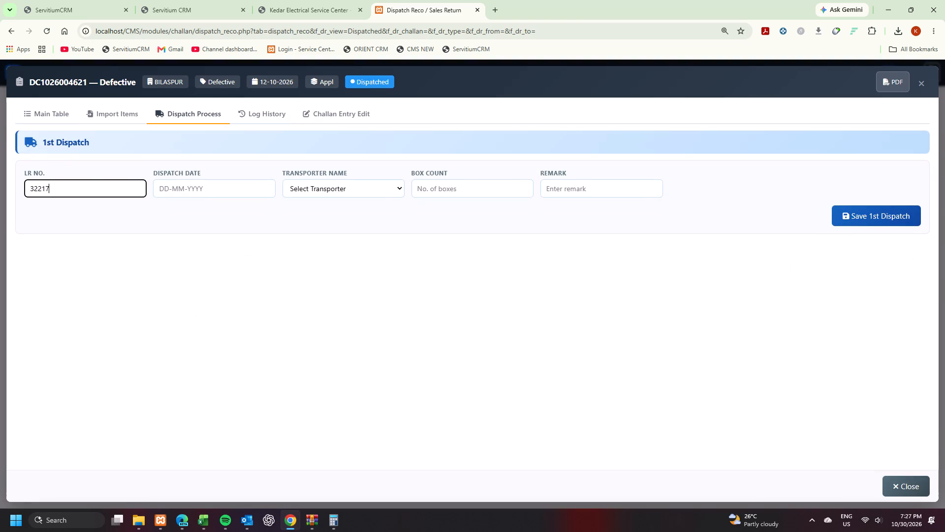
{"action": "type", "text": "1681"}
{"action": "double_click", "coordinate": [50, 185]}
{"action": "key", "text": "ctrl+c"}
{"action": "left_click", "coordinate": [258, 193]}
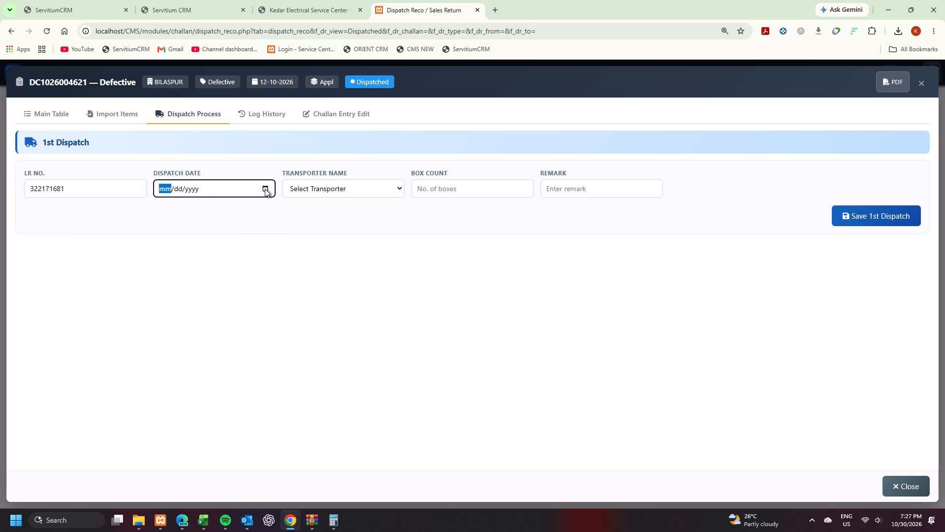
{"action": "left_click", "coordinate": [265, 189]}
{"action": "left_click", "coordinate": [240, 307]}
{"action": "left_click", "coordinate": [350, 191]}
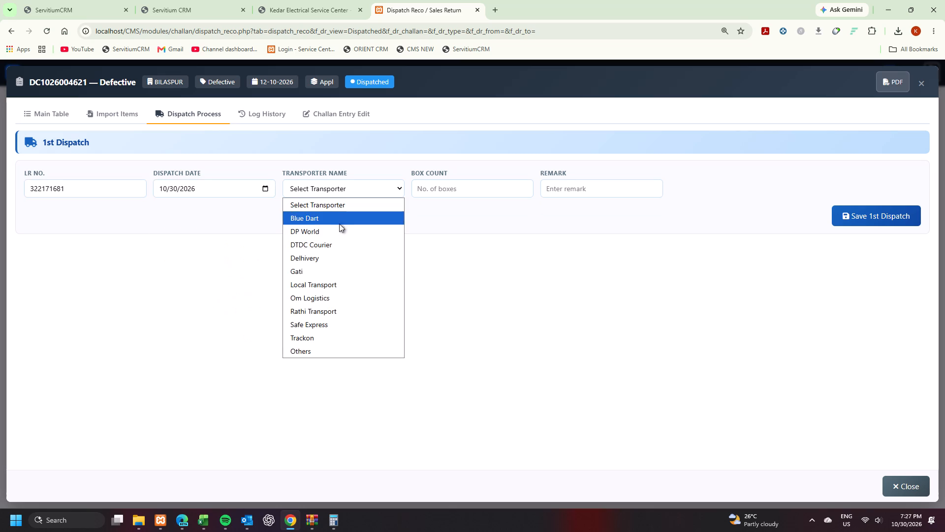
{"action": "left_click", "coordinate": [317, 265]}
{"action": "left_click", "coordinate": [324, 189]}
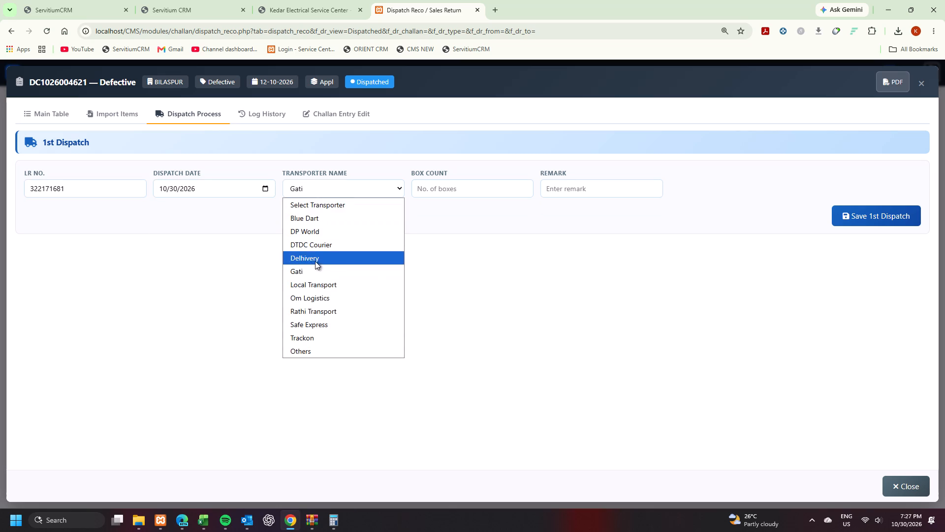
{"action": "left_click", "coordinate": [315, 261]}
{"action": "left_click", "coordinate": [431, 192]}
{"action": "key", "text": "ctrl+v"}
{"action": "left_click_drag", "start_coordinate": [506, 192], "coordinate": [386, 196]}
{"action": "key", "text": "BackSpace"}
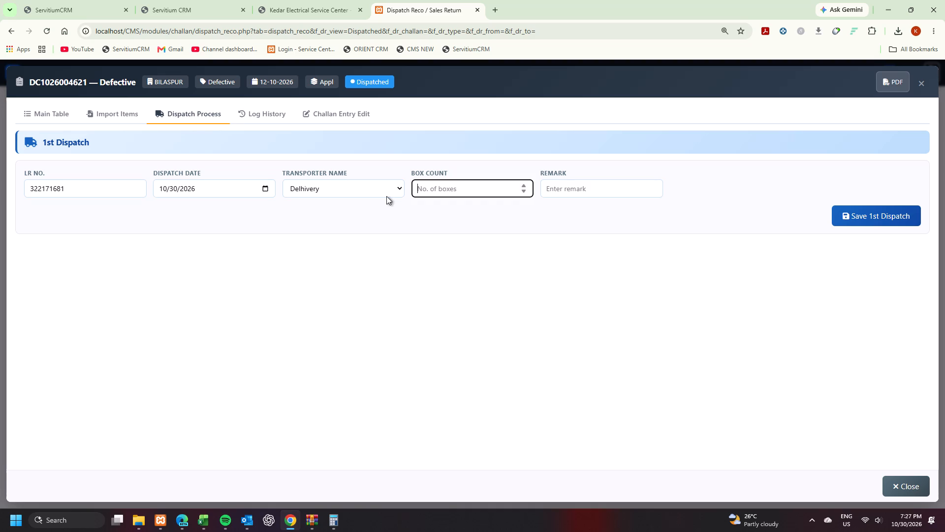
{"action": "key", "text": "1"}
{"action": "left_click_drag", "start_coordinate": [918, 169], "coordinate": [896, 172]}
{"action": "left_click", "coordinate": [629, 197]}
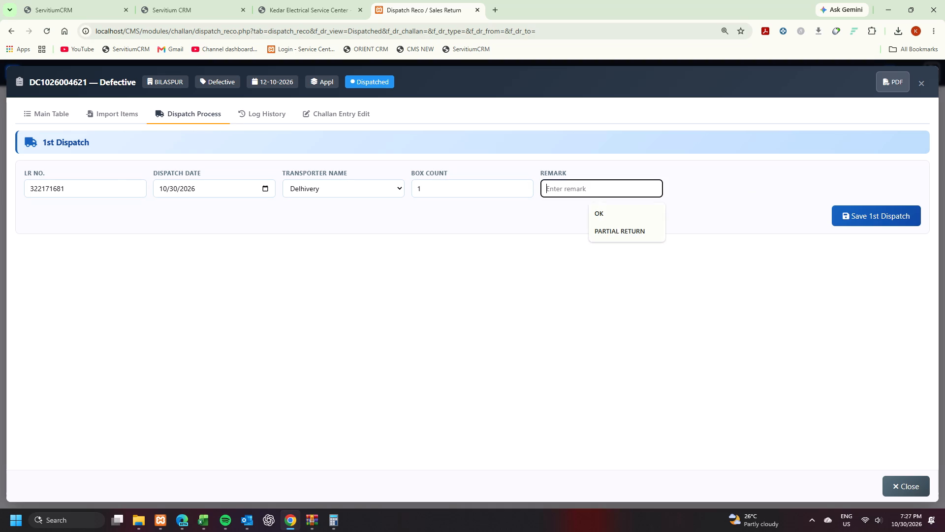
{"action": "key", "text": "ctrl+v"}
{"action": "left_click", "coordinate": [843, 213]}
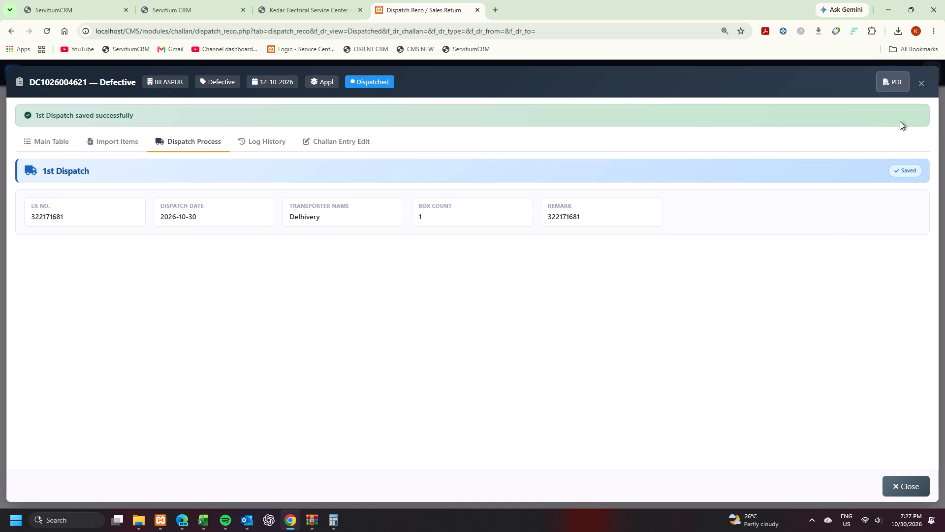
{"action": "left_click", "coordinate": [918, 91]}
{"action": "left_click", "coordinate": [922, 84]}
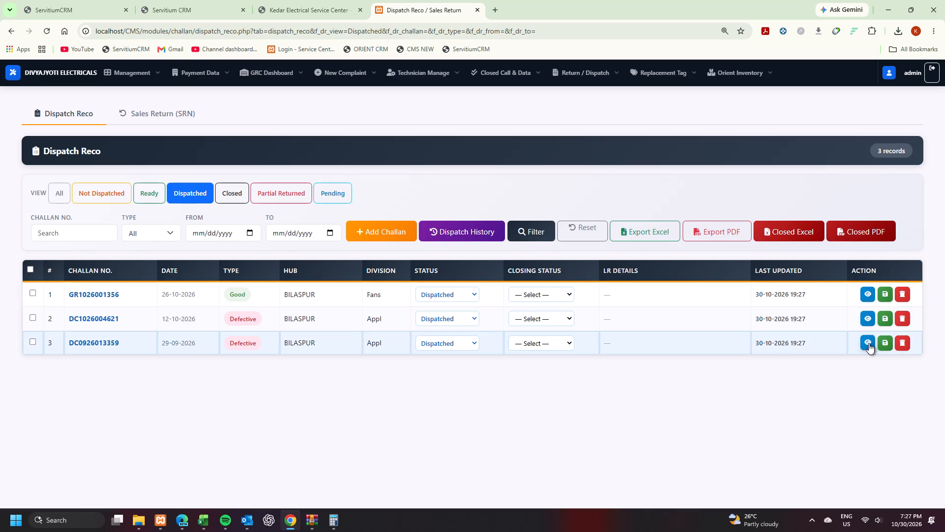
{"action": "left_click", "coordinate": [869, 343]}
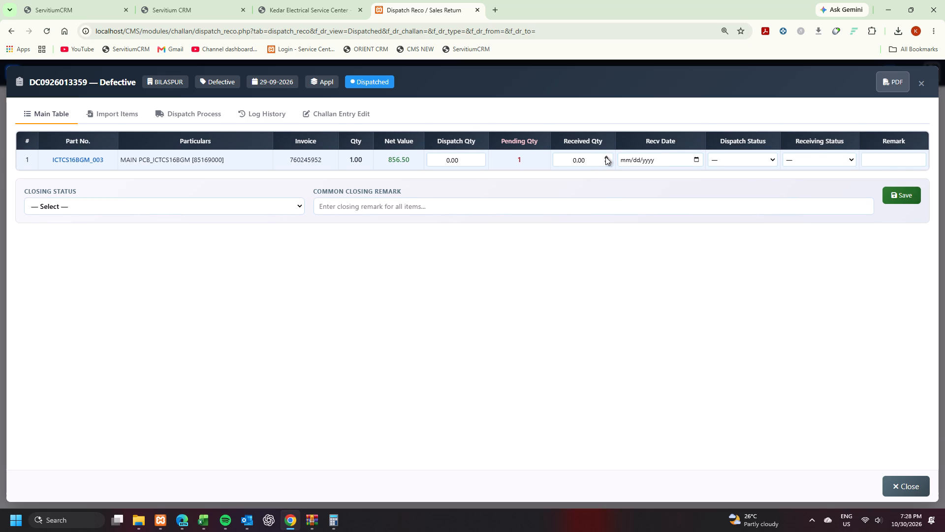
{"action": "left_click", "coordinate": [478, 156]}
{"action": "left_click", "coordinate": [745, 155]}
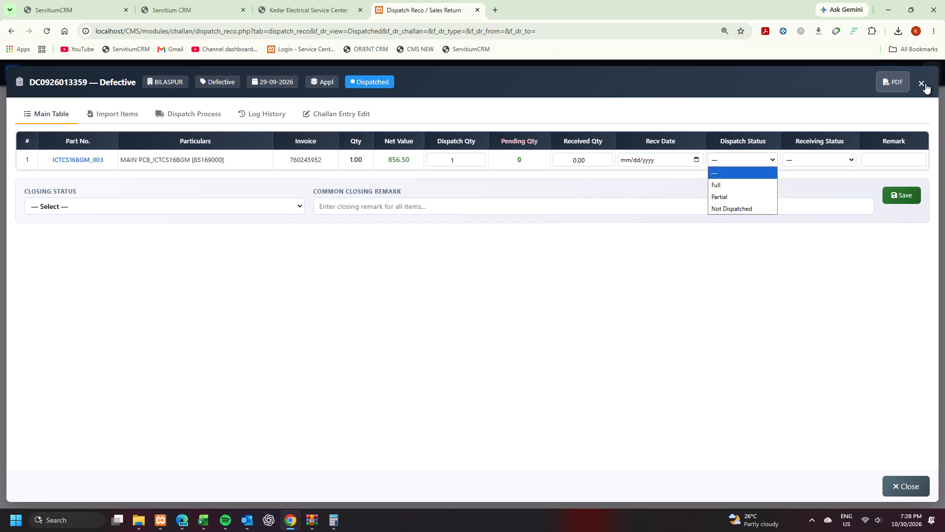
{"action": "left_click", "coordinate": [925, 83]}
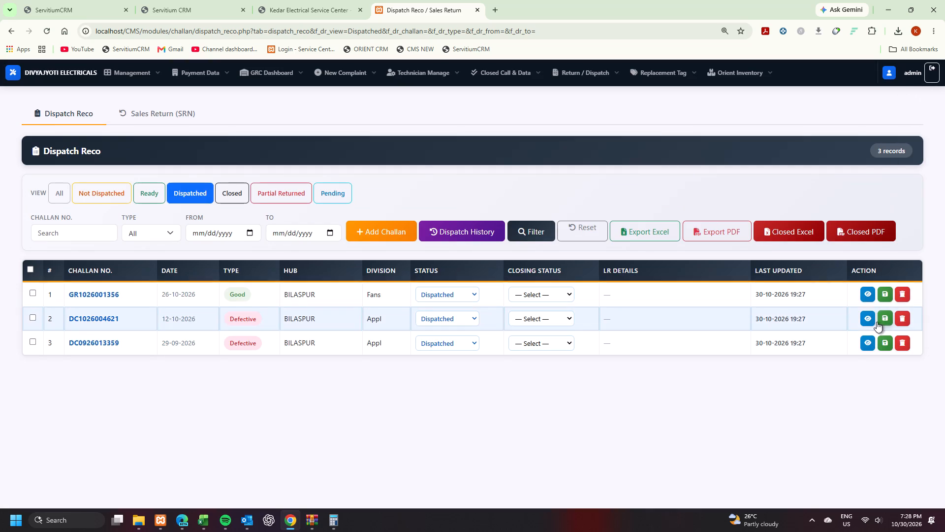
{"action": "left_click", "coordinate": [869, 338]}
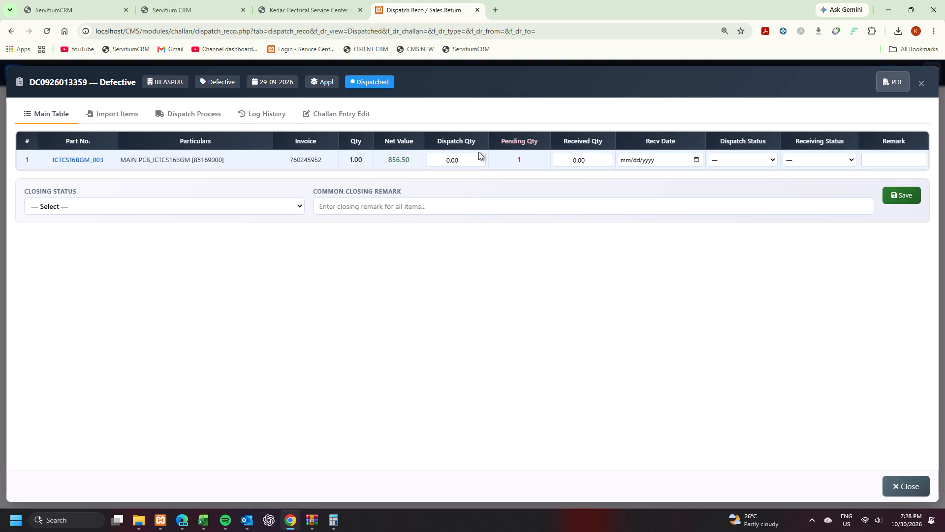
{"action": "left_click", "coordinate": [477, 157]}
{"action": "left_click", "coordinate": [740, 159]}
{"action": "left_click", "coordinate": [738, 185]}
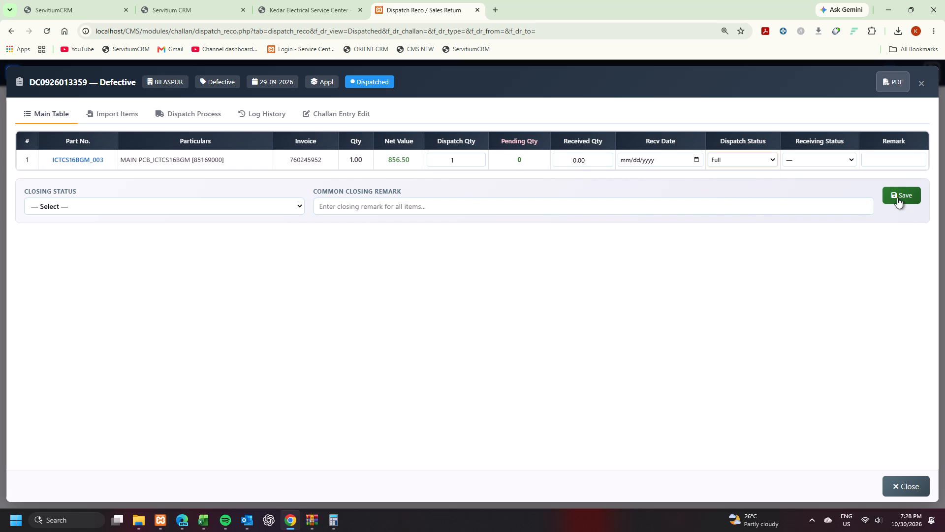
{"action": "left_click", "coordinate": [897, 197]}
{"action": "left_click", "coordinate": [181, 145]}
{"action": "left_click", "coordinate": [113, 218]}
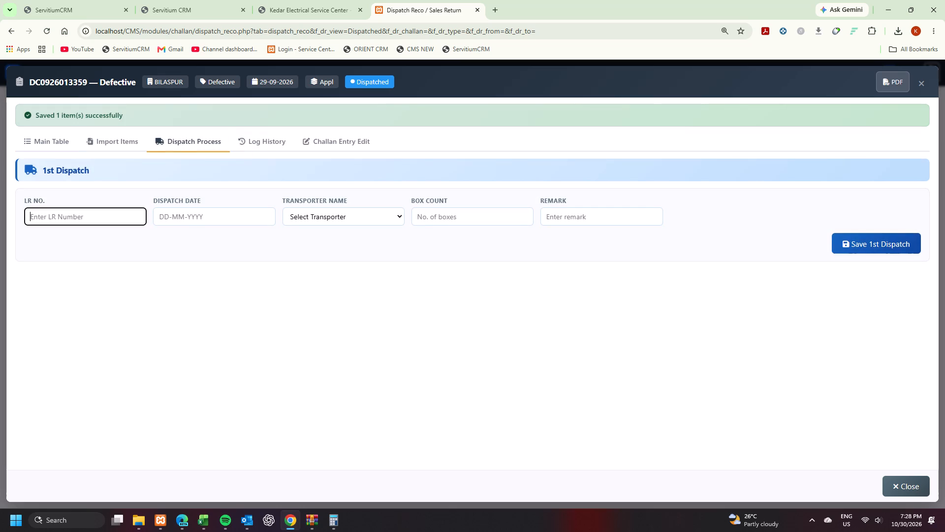
{"action": "key", "text": "ctrl+v"}
{"action": "left_click", "coordinate": [242, 216]}
{"action": "left_click", "coordinate": [267, 216]}
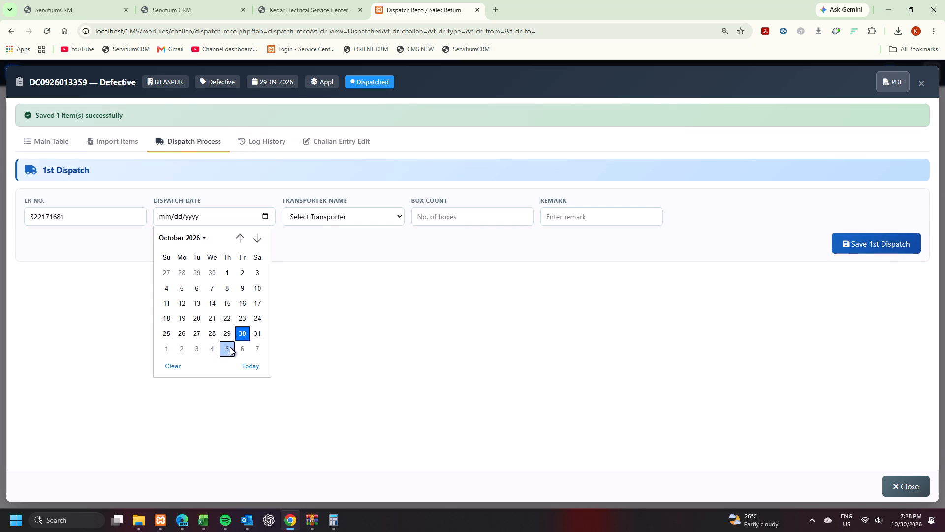
{"action": "left_click", "coordinate": [243, 335]}
{"action": "left_click", "coordinate": [369, 216]}
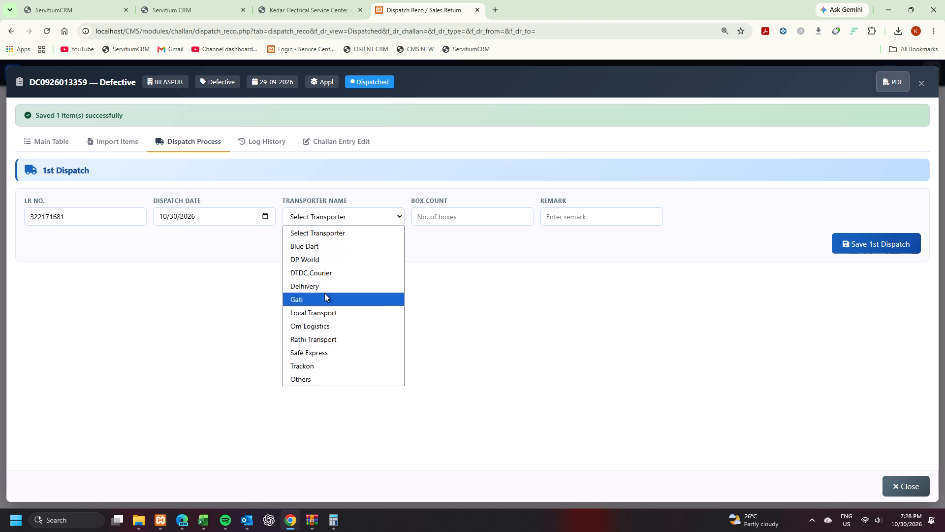
{"action": "left_click", "coordinate": [324, 293]}
{"action": "left_click", "coordinate": [335, 198]}
{"action": "left_click", "coordinate": [309, 259]}
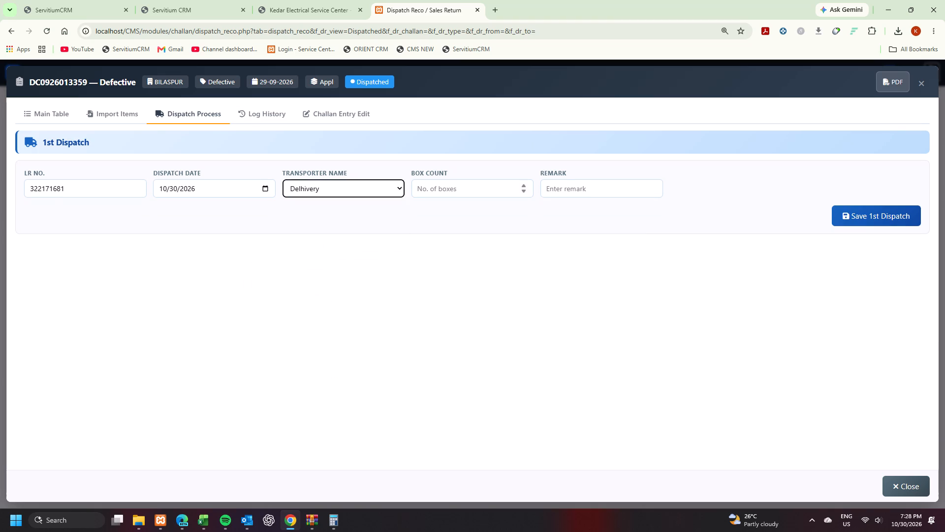
{"action": "left_click", "coordinate": [446, 188]}
{"action": "key", "text": "1"}
{"action": "left_click", "coordinate": [586, 191]}
{"action": "key", "text": "ctrl+v"}
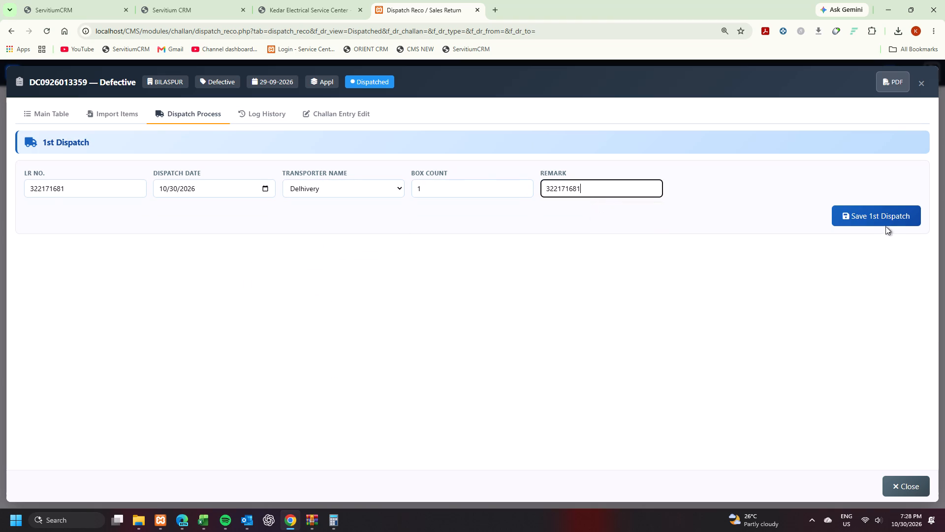
{"action": "left_click", "coordinate": [889, 215]}
{"action": "left_click", "coordinate": [921, 87]}
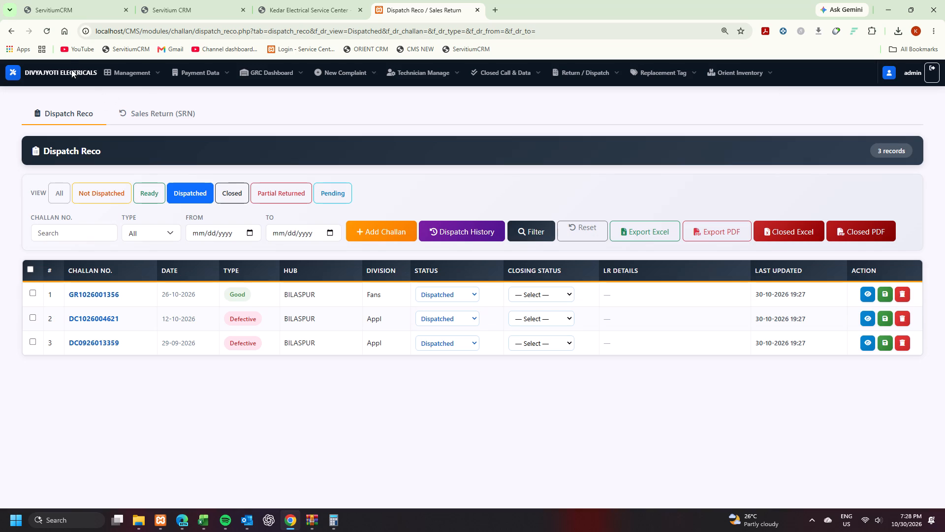
Reload the Dispatched challan list and switch the view to Ready challans.
{"action": "left_click", "coordinate": [50, 34]}
{"action": "left_click", "coordinate": [138, 193]}
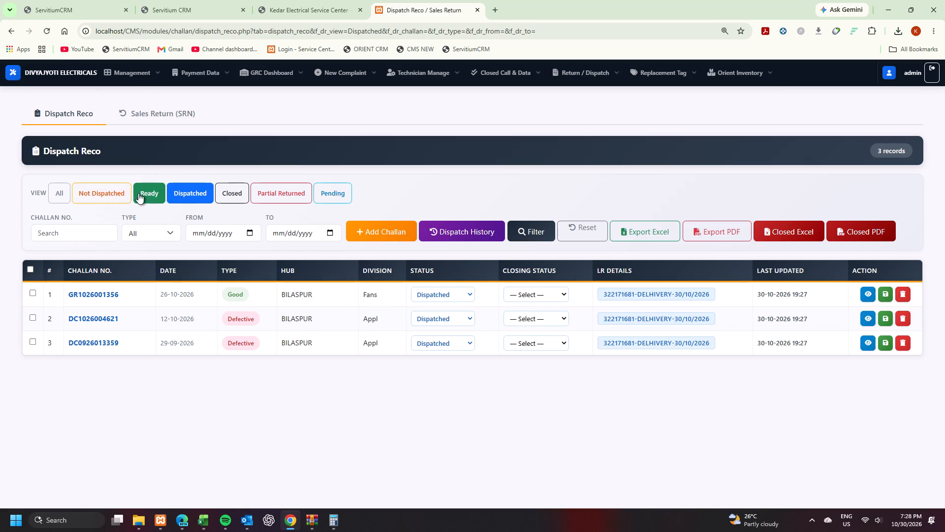
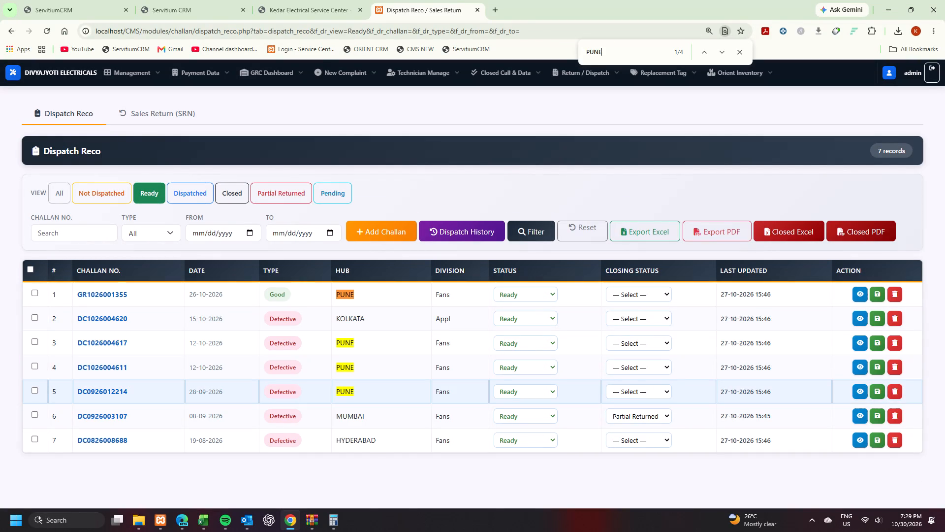
{"action": "left_click", "coordinate": [524, 296]}
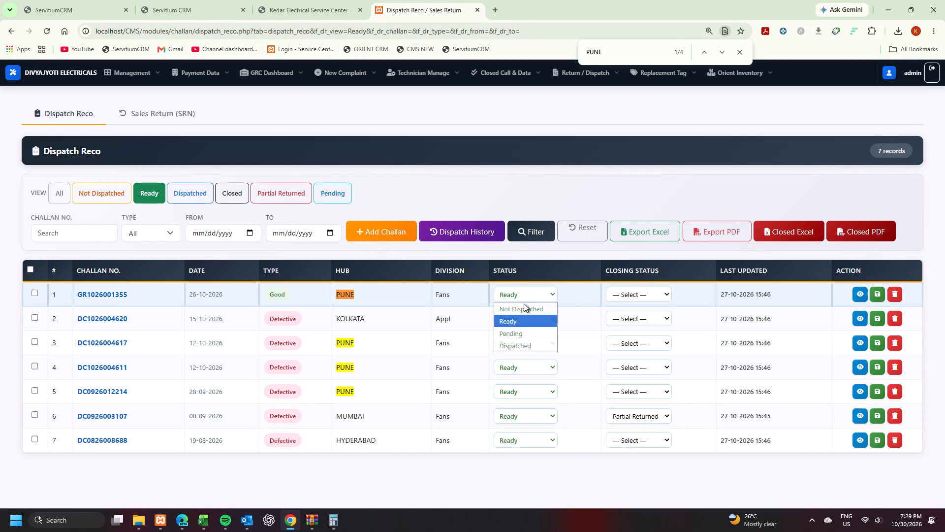
{"action": "left_click", "coordinate": [528, 345]}
{"action": "left_click", "coordinate": [524, 99]}
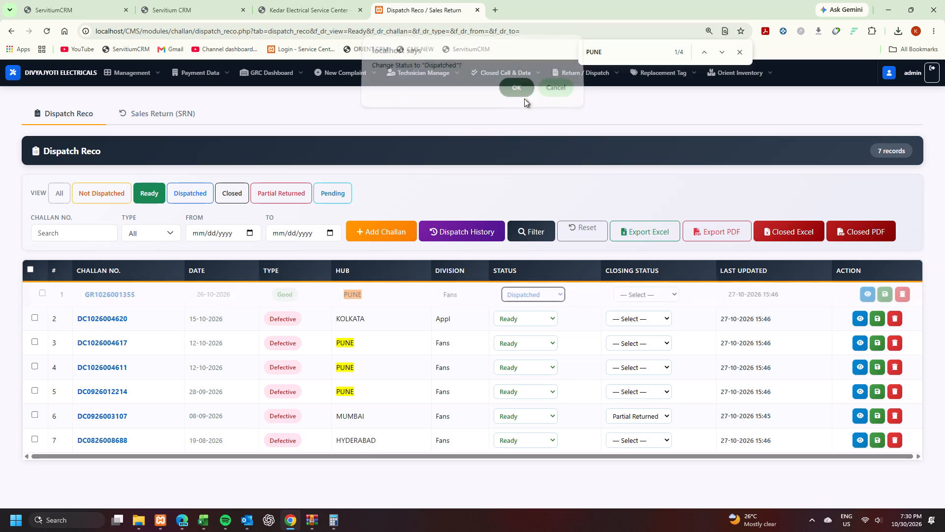
{"action": "left_click", "coordinate": [518, 320]}
{"action": "left_click", "coordinate": [518, 372]}
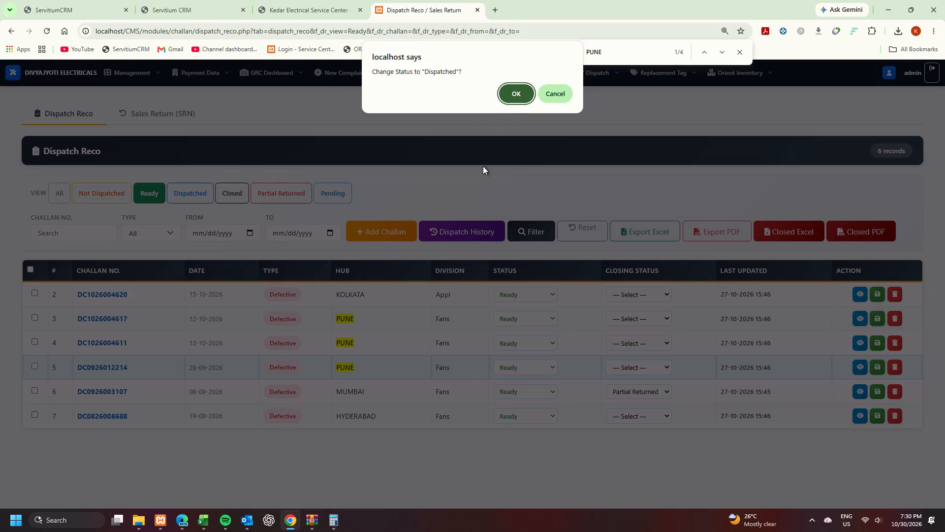
{"action": "left_click", "coordinate": [515, 95]}
{"action": "left_click", "coordinate": [529, 319]}
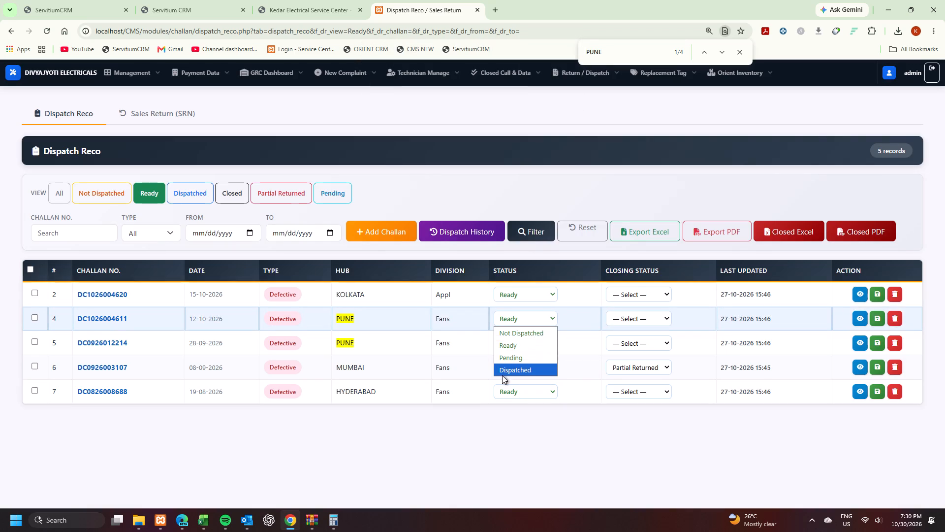
{"action": "left_click", "coordinate": [515, 370]}
{"action": "left_click", "coordinate": [519, 102]}
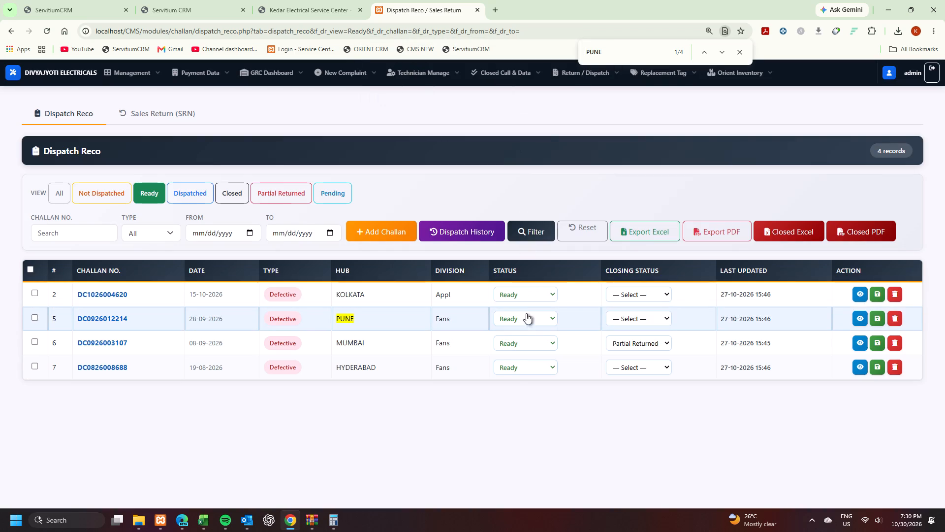
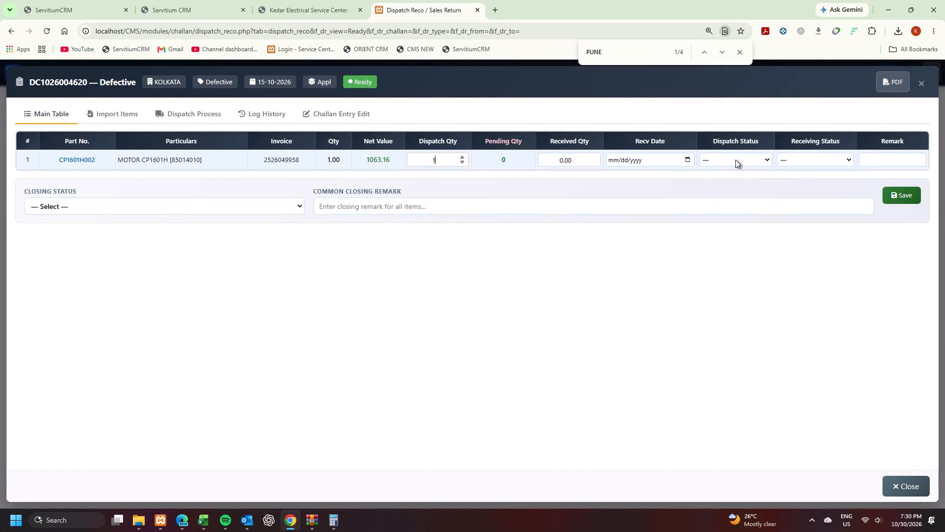
{"action": "left_click", "coordinate": [728, 186]}
{"action": "left_click", "coordinate": [896, 194]}
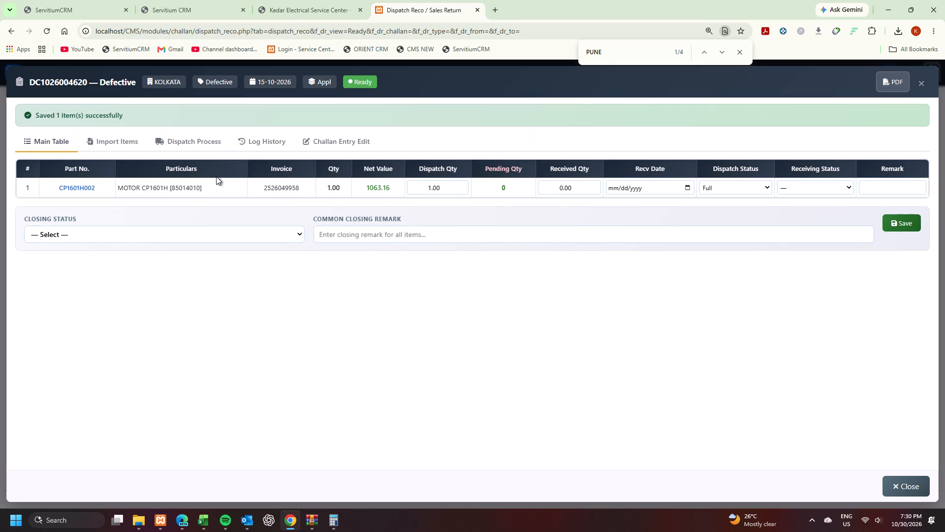
{"action": "left_click", "coordinate": [189, 144]}
{"action": "left_click", "coordinate": [114, 223]}
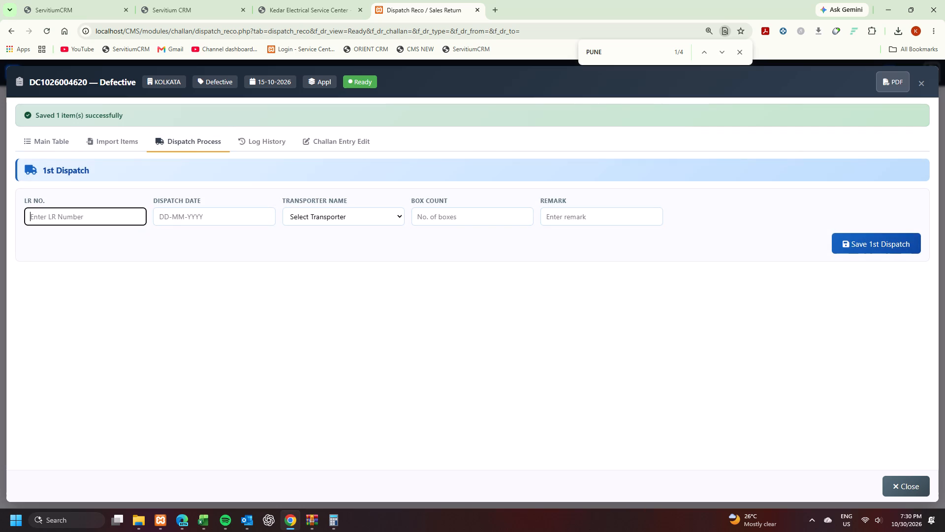
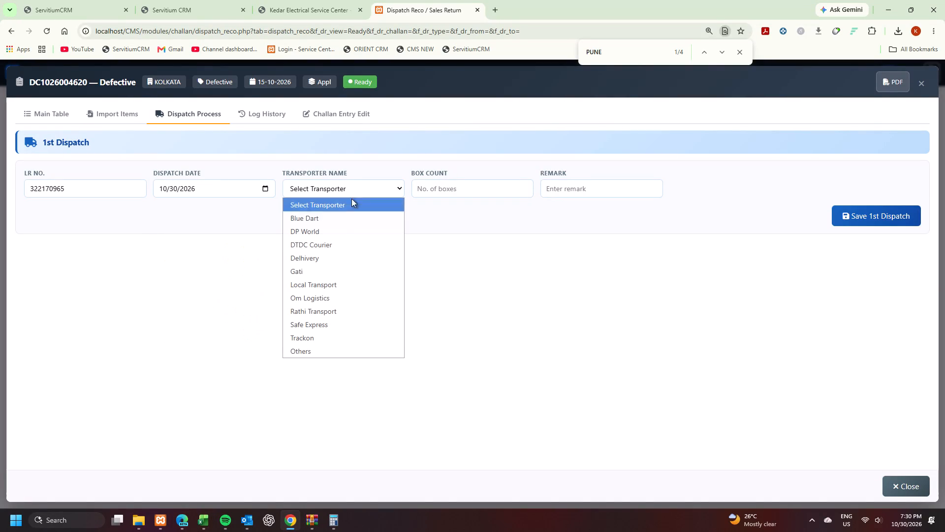
{"action": "left_click", "coordinate": [331, 259]}
{"action": "left_click", "coordinate": [440, 194]}
{"action": "key", "text": "1"}
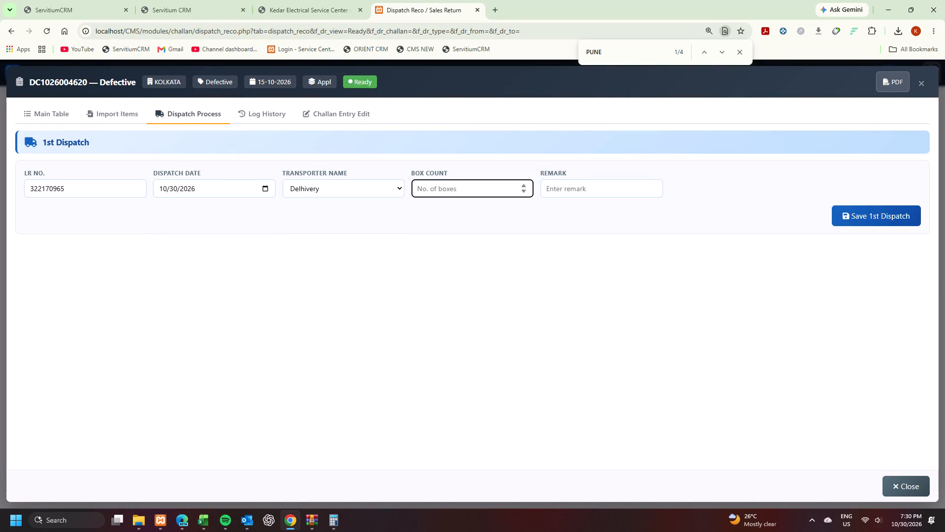
{"action": "left_click", "coordinate": [590, 195]}
{"action": "double_click", "coordinate": [57, 193]}
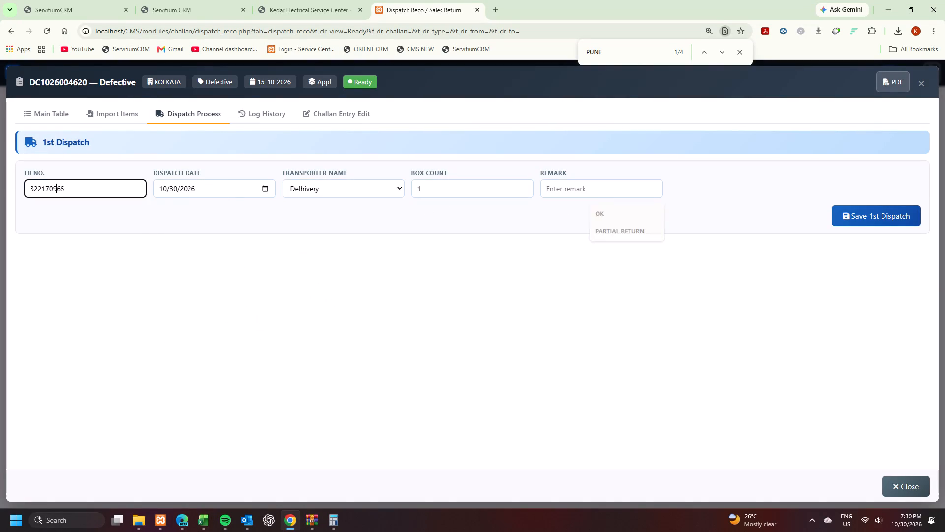
{"action": "key", "text": "ctrl+c"}
{"action": "left_click", "coordinate": [595, 196]}
{"action": "key", "text": "ctrl+v"}
{"action": "left_click", "coordinate": [862, 221]}
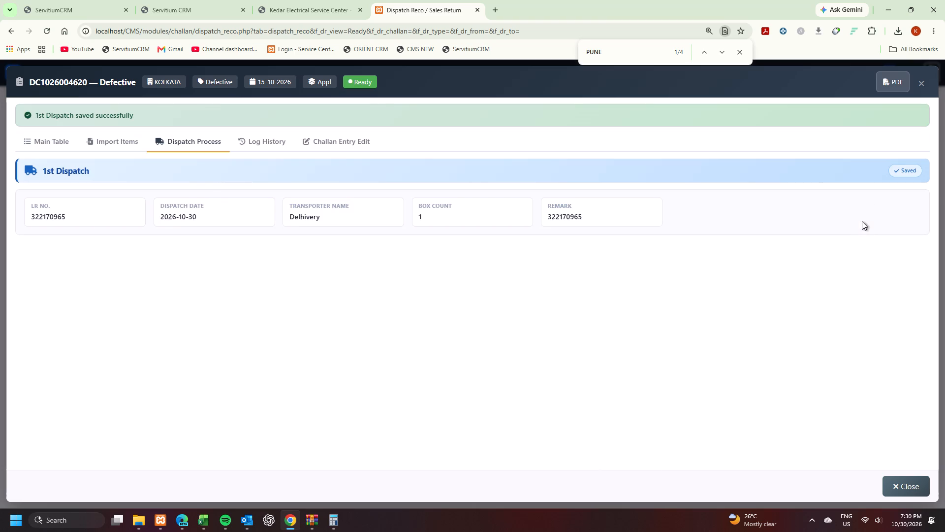
{"action": "left_click", "coordinate": [926, 82]}
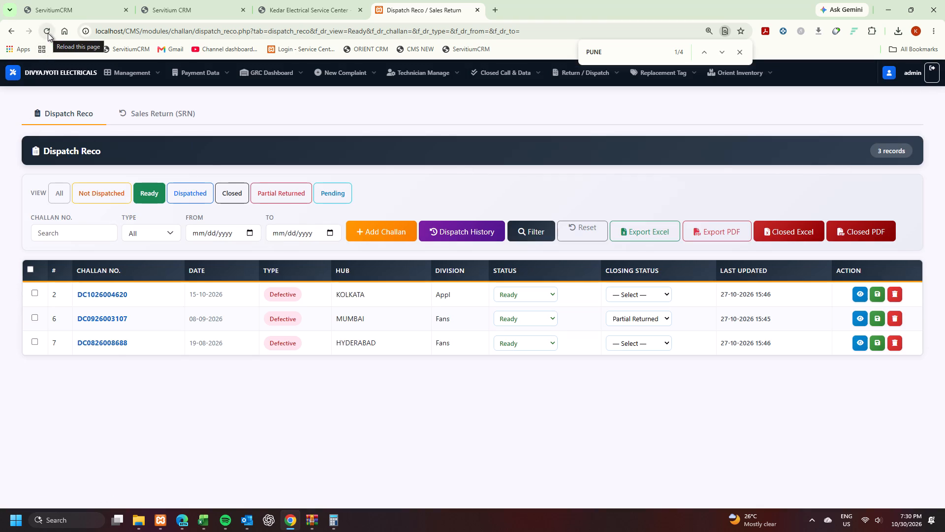
{"action": "left_click", "coordinate": [48, 33]}
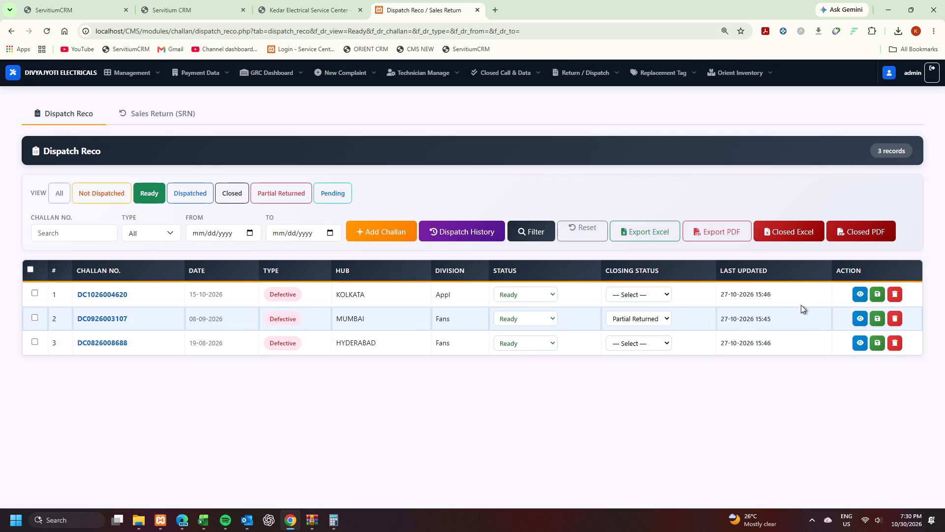
{"action": "left_click", "coordinate": [856, 295]}
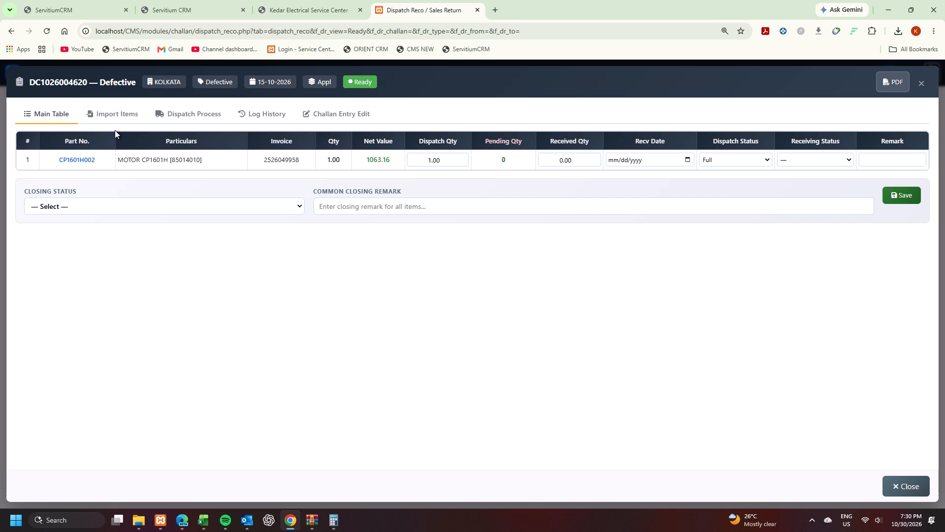
{"action": "left_click", "coordinate": [122, 105]}
{"action": "left_click", "coordinate": [198, 120]}
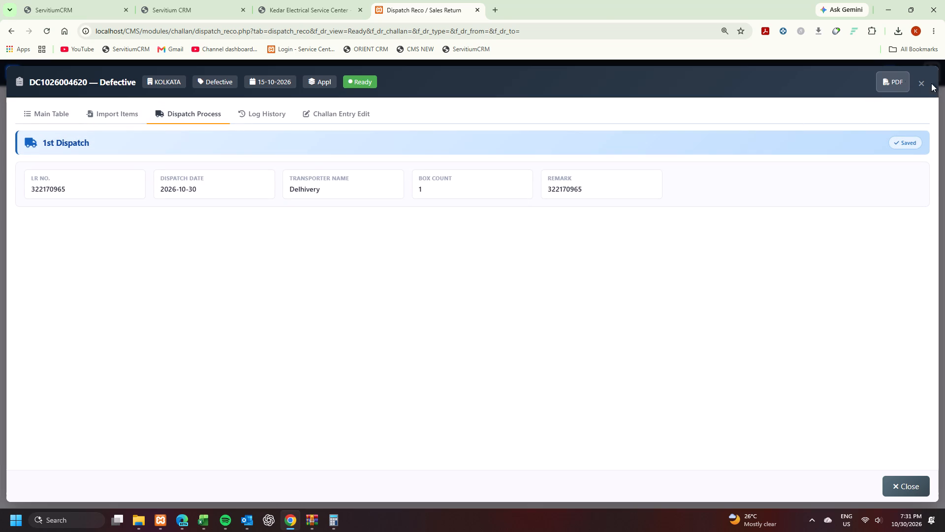
{"action": "left_click", "coordinate": [906, 74]}
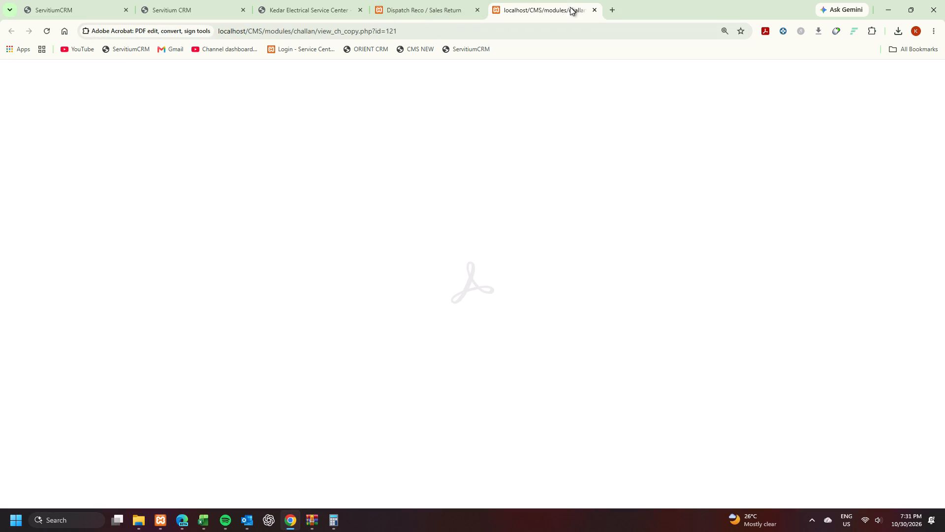
{"action": "left_click", "coordinate": [593, 12]}
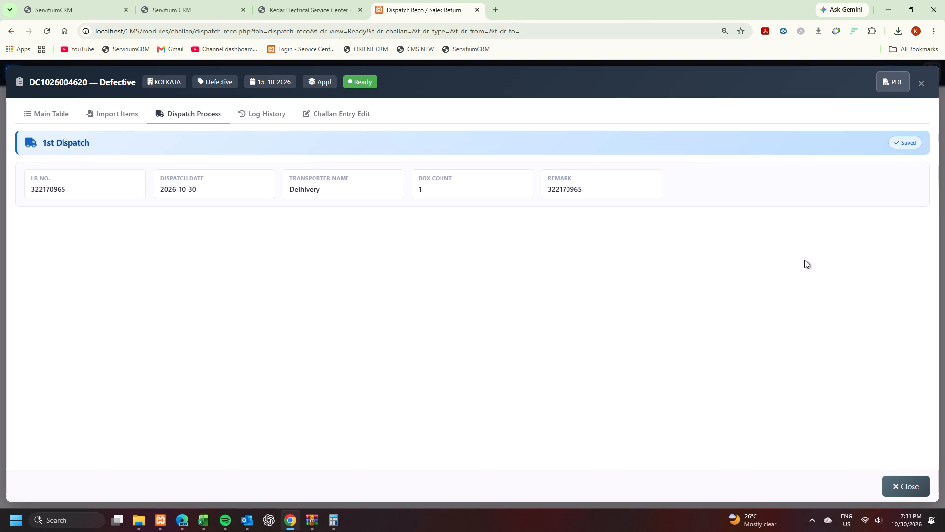
{"action": "left_click", "coordinate": [924, 83]}
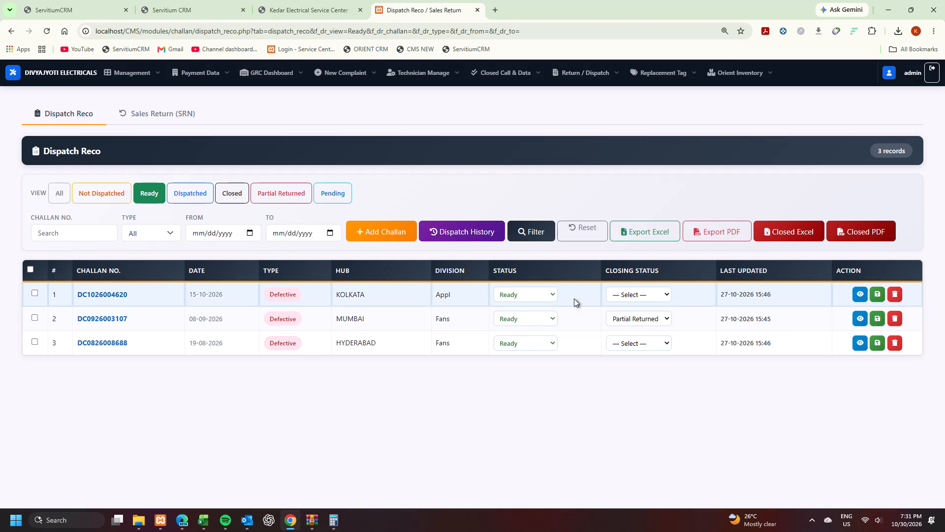
Change the status of the KOLKATA, MUMBAI and HYDERABAD challans in the Ready view to Dispatched.
{"action": "left_click", "coordinate": [552, 299]}
{"action": "left_click", "coordinate": [537, 340]}
{"action": "left_click", "coordinate": [524, 95]}
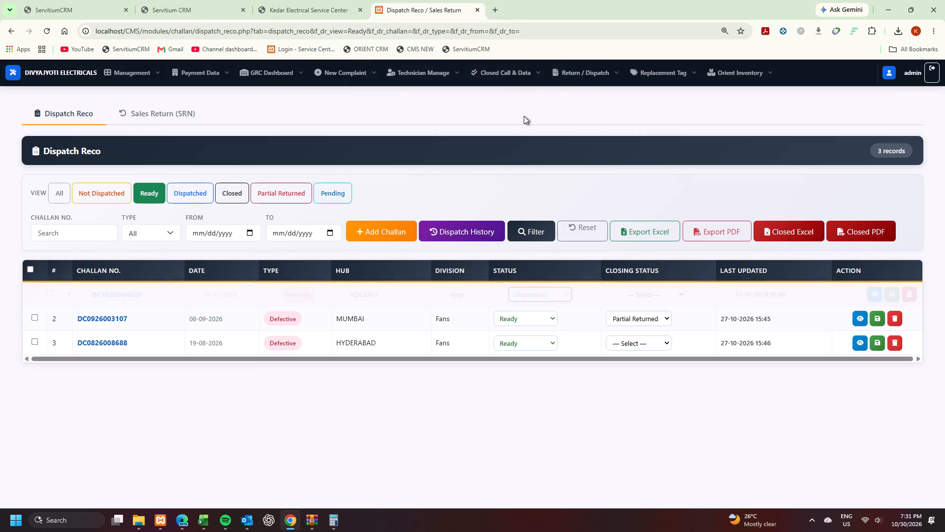
{"action": "left_click", "coordinate": [516, 290]}
{"action": "left_click", "coordinate": [520, 344]}
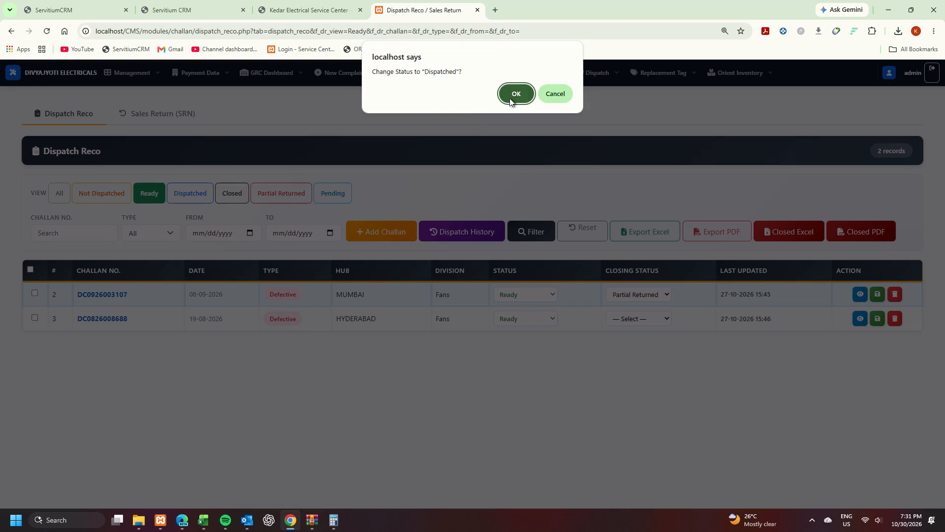
{"action": "left_click", "coordinate": [513, 95]}
{"action": "left_click", "coordinate": [514, 297]}
{"action": "left_click", "coordinate": [517, 346]}
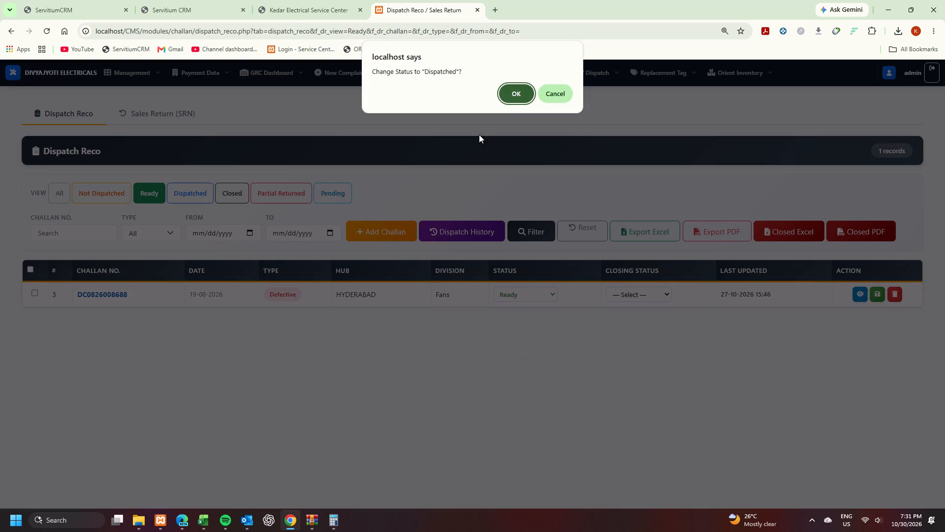
{"action": "left_click", "coordinate": [510, 90]}
{"action": "left_click", "coordinate": [198, 199]}
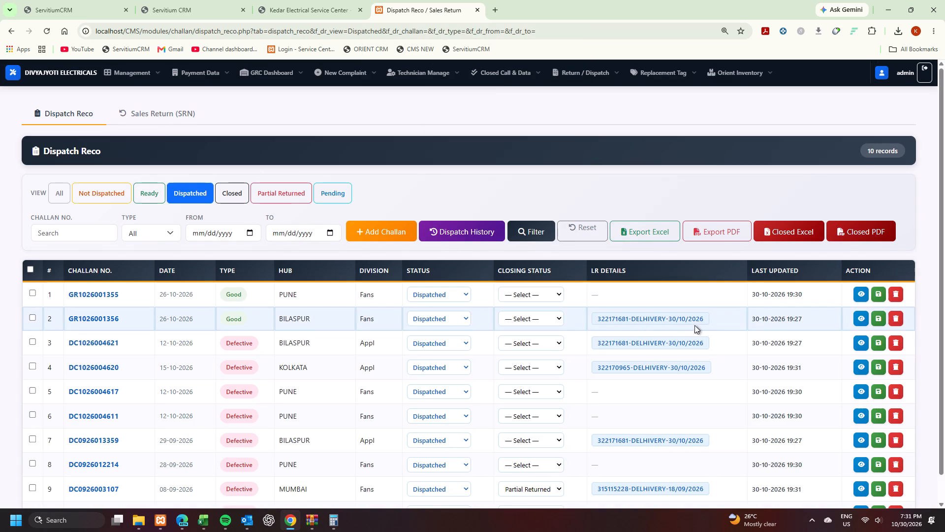
{"action": "scroll", "coordinate": [740, 378], "scroll_direction": "down", "scroll_amount": 6}
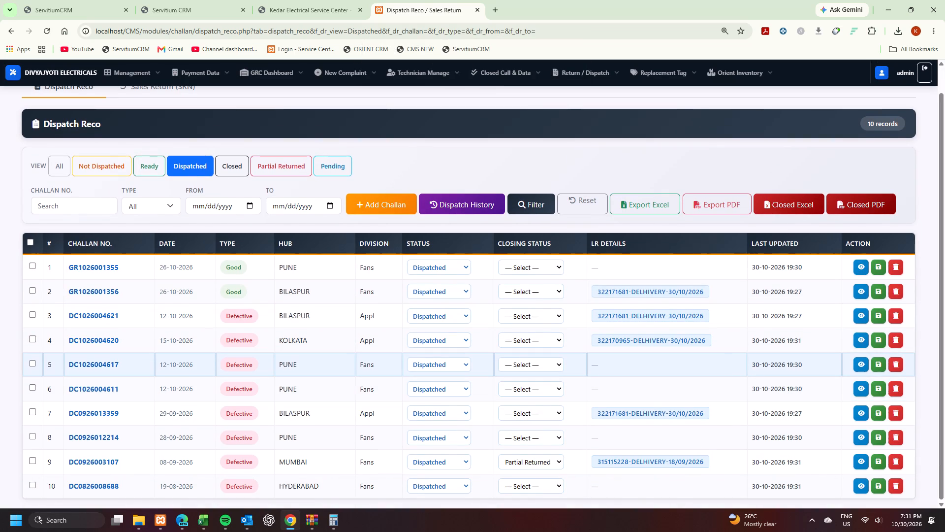
{"action": "left_click", "coordinate": [860, 269]}
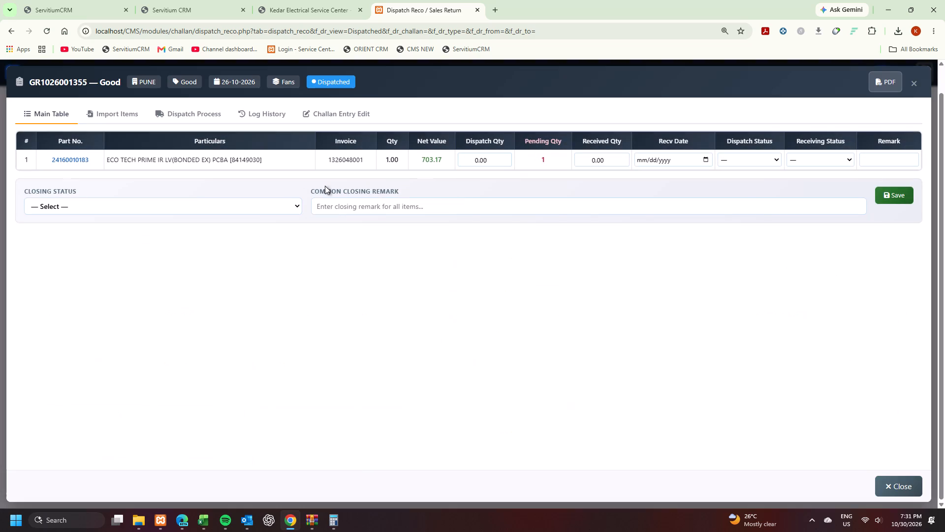
{"action": "left_click", "coordinate": [504, 157]}
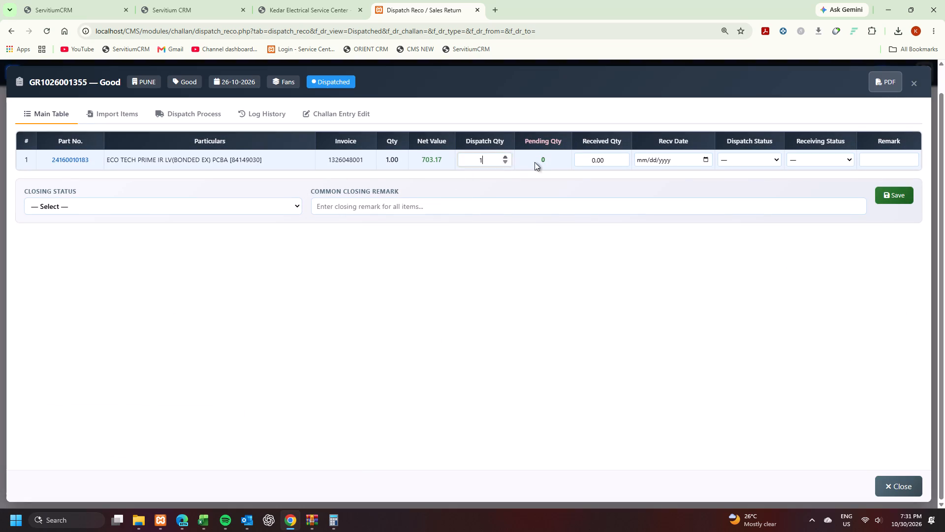
{"action": "left_click", "coordinate": [735, 163]}
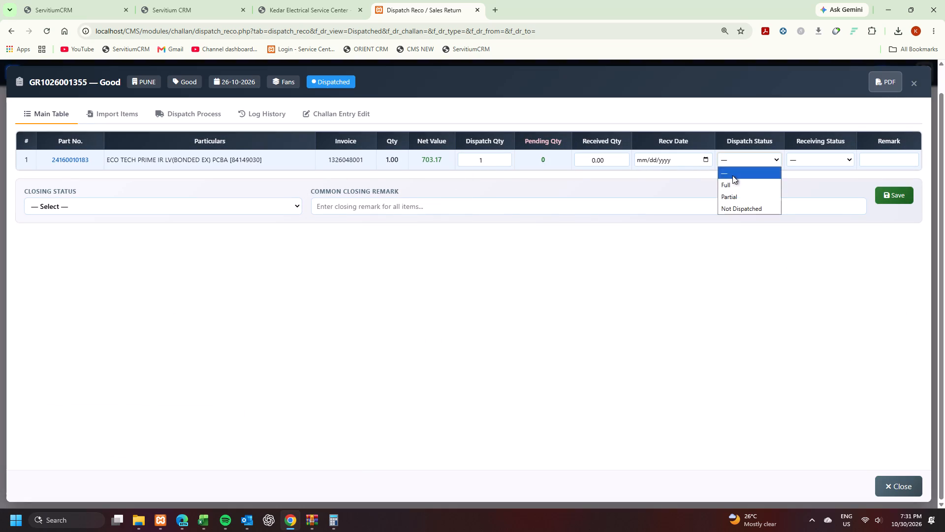
{"action": "left_click", "coordinate": [732, 186]}
{"action": "left_click", "coordinate": [890, 192]}
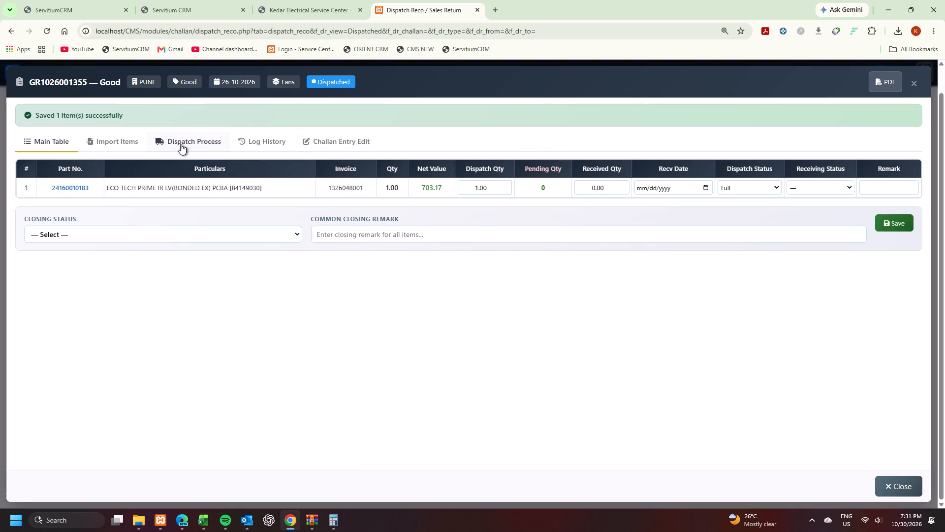
{"action": "left_click", "coordinate": [181, 144]}
{"action": "left_click", "coordinate": [90, 217]}
{"action": "key", "text": "ctrl+v"}
{"action": "left_click", "coordinate": [258, 216]}
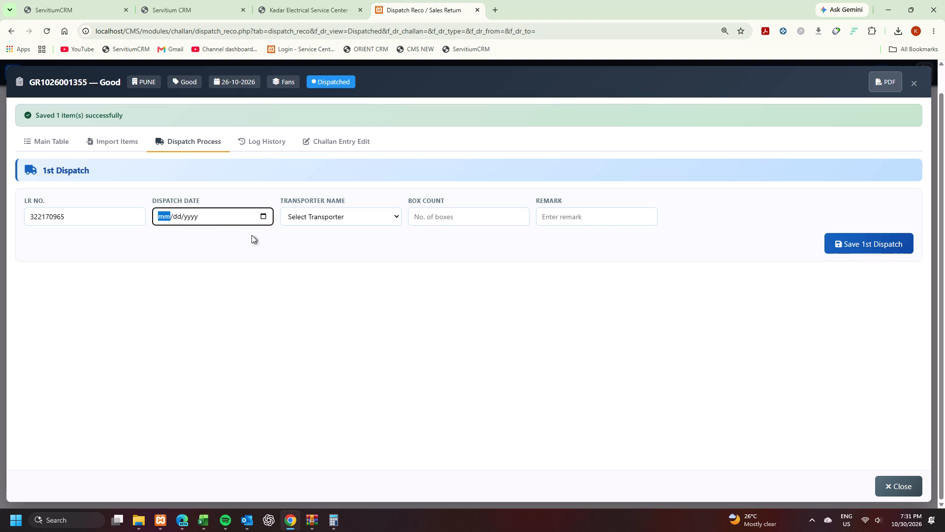
{"action": "left_click", "coordinate": [265, 215]}
{"action": "left_click", "coordinate": [235, 332]}
{"action": "left_click", "coordinate": [362, 210]}
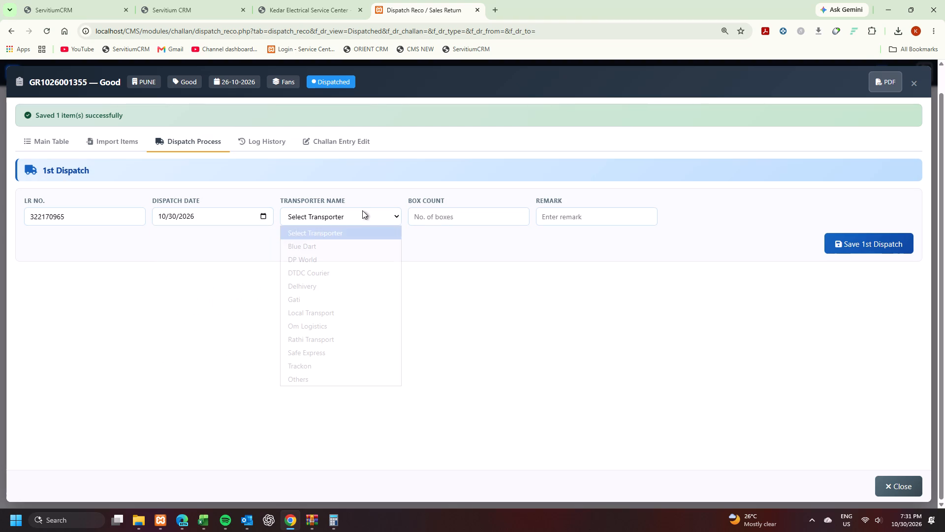
{"action": "left_click", "coordinate": [336, 289]}
{"action": "left_click", "coordinate": [444, 228]}
{"action": "left_click", "coordinate": [462, 203]}
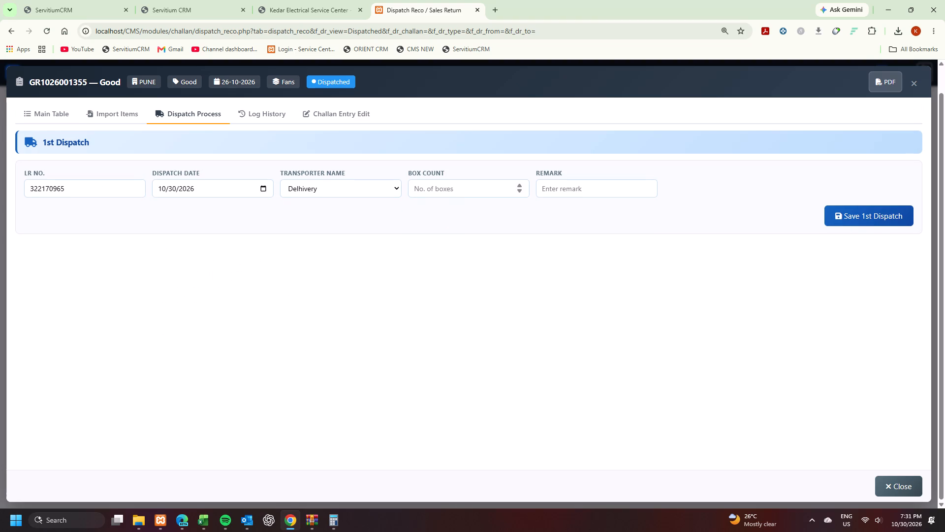
{"action": "left_click", "coordinate": [467, 191]}
{"action": "key", "text": "1"}
{"action": "left_click", "coordinate": [570, 182]}
{"action": "left_click", "coordinate": [596, 216]}
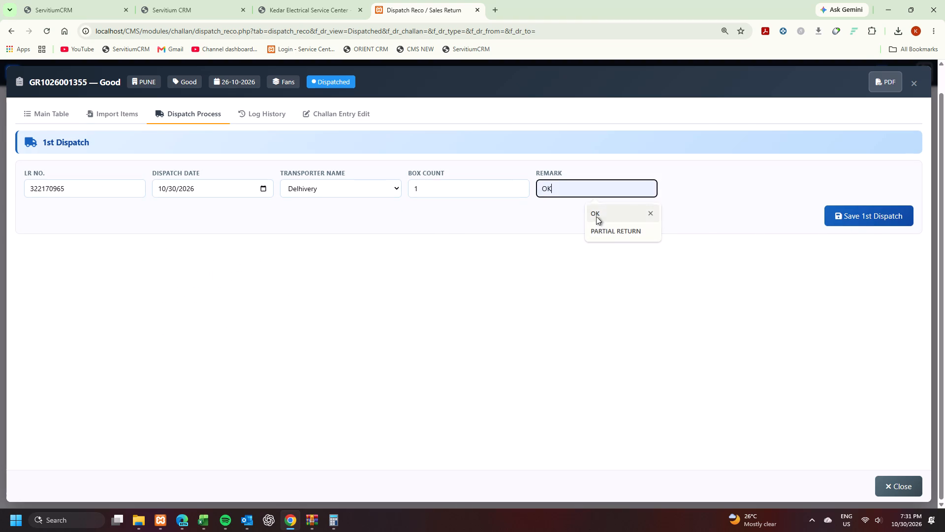
{"action": "left_click", "coordinate": [838, 215]}
{"action": "left_click", "coordinate": [911, 85]}
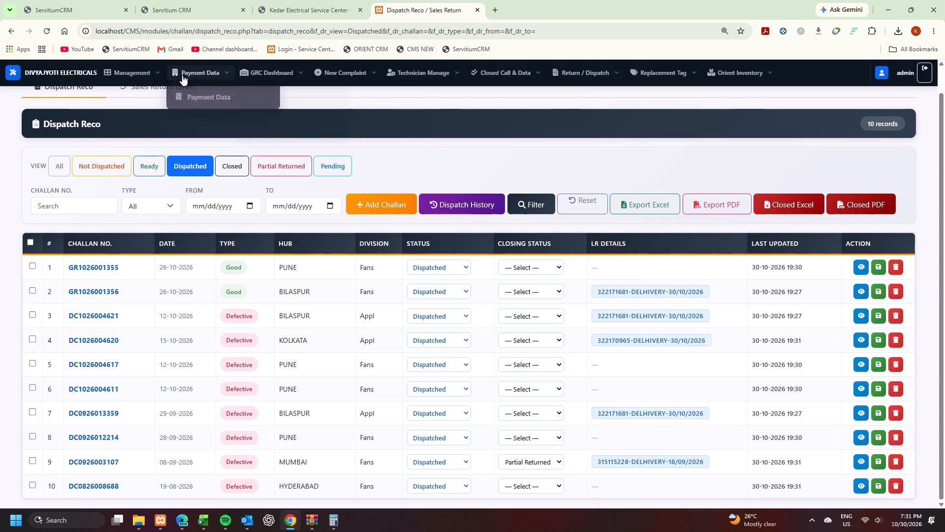
{"action": "left_click", "coordinate": [53, 33]}
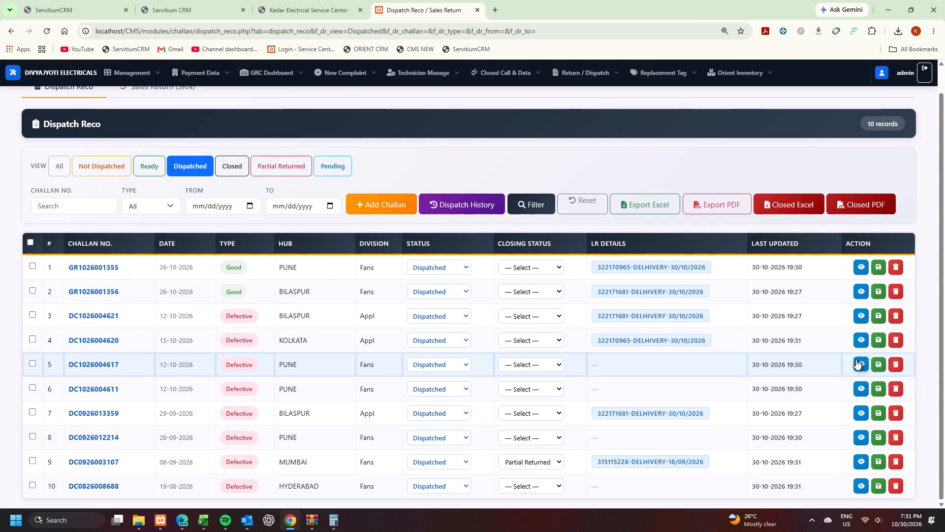
{"action": "left_click", "coordinate": [856, 359]}
{"action": "left_click", "coordinate": [195, 115]}
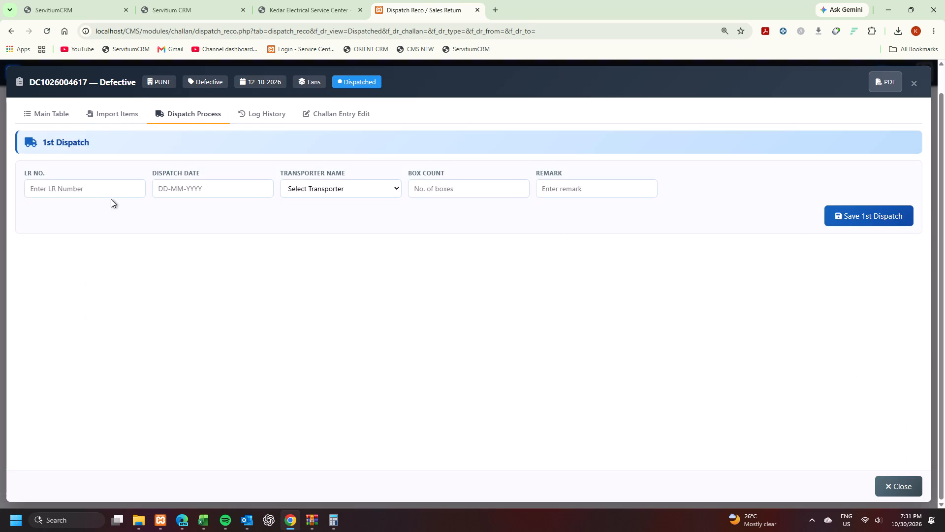
{"action": "left_click", "coordinate": [97, 196]}
{"action": "key", "text": "ctrl+v"}
{"action": "left_click", "coordinate": [253, 191]}
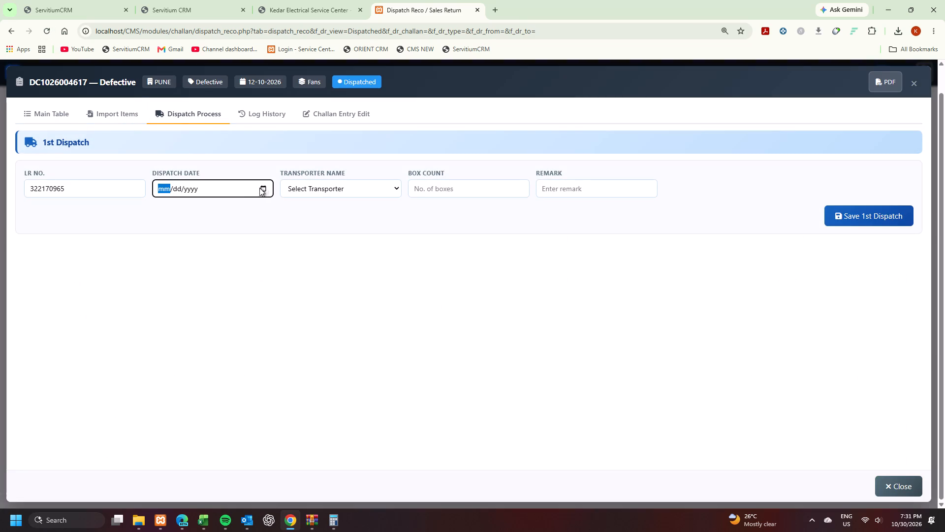
{"action": "left_click", "coordinate": [259, 188]}
{"action": "left_click", "coordinate": [239, 306]}
{"action": "left_click", "coordinate": [344, 194]}
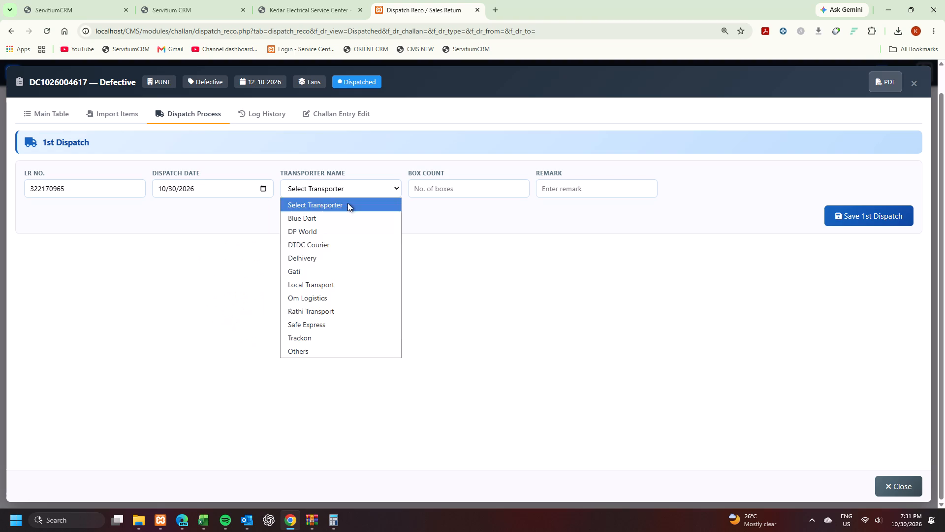
{"action": "left_click", "coordinate": [352, 259]}
{"action": "left_click", "coordinate": [441, 196]}
{"action": "key", "text": "1"}
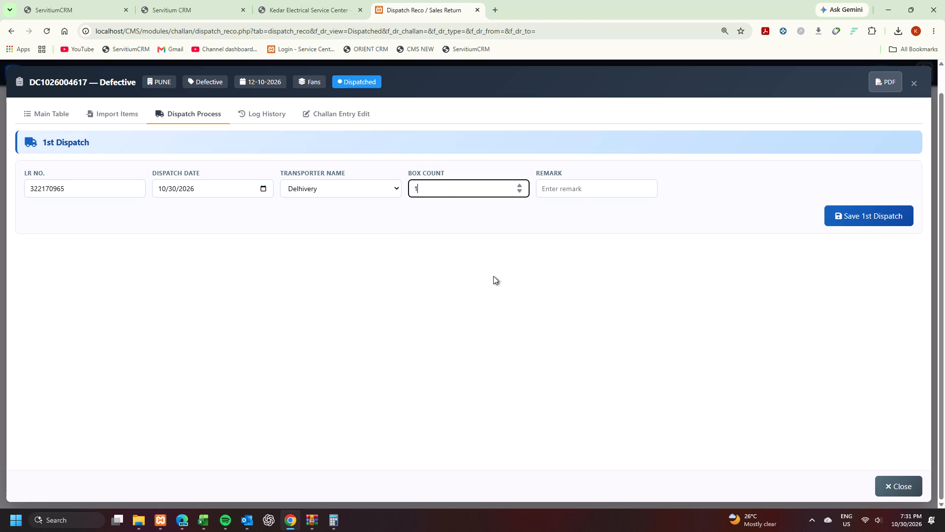
{"action": "left_click", "coordinate": [578, 199]}
{"action": "left_click", "coordinate": [589, 188]}
{"action": "key", "text": "ctrl+v"}
{"action": "left_click", "coordinate": [856, 214]}
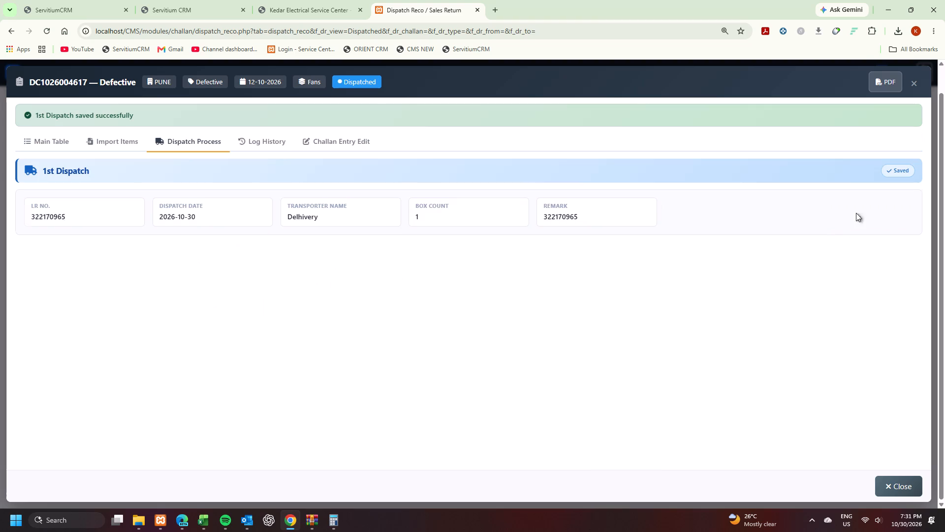
{"action": "left_click", "coordinate": [912, 87]}
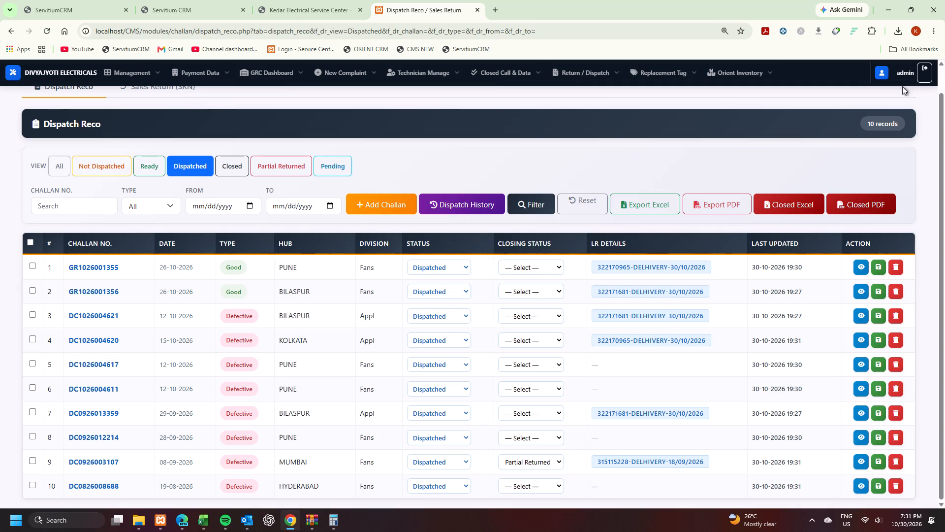
{"action": "left_click", "coordinate": [44, 27]}
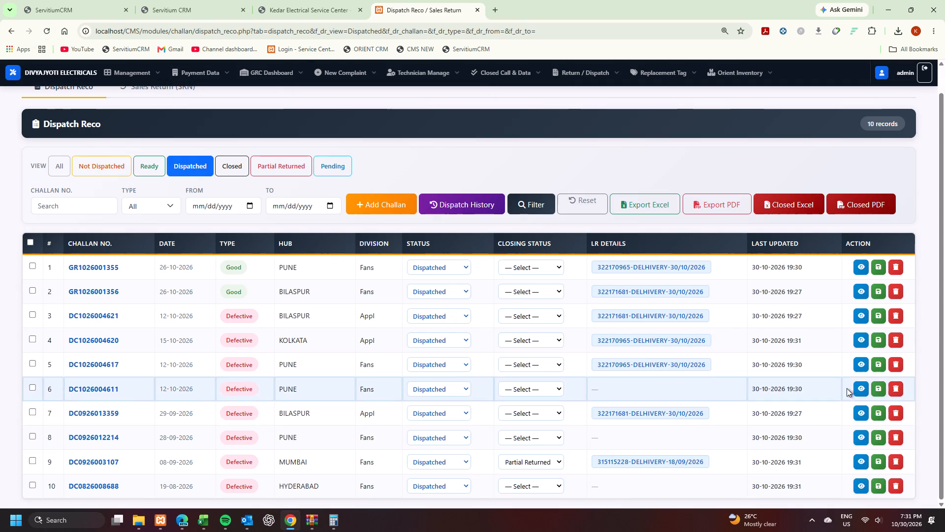
{"action": "left_click", "coordinate": [867, 365]}
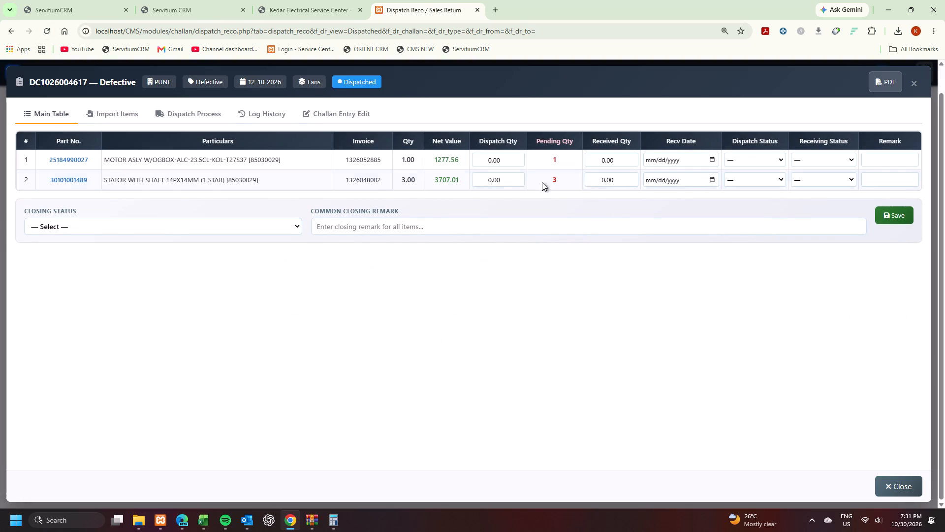
{"action": "left_click", "coordinate": [518, 155]}
{"action": "triple_click", "coordinate": [517, 178]}
{"action": "left_click", "coordinate": [517, 178]}
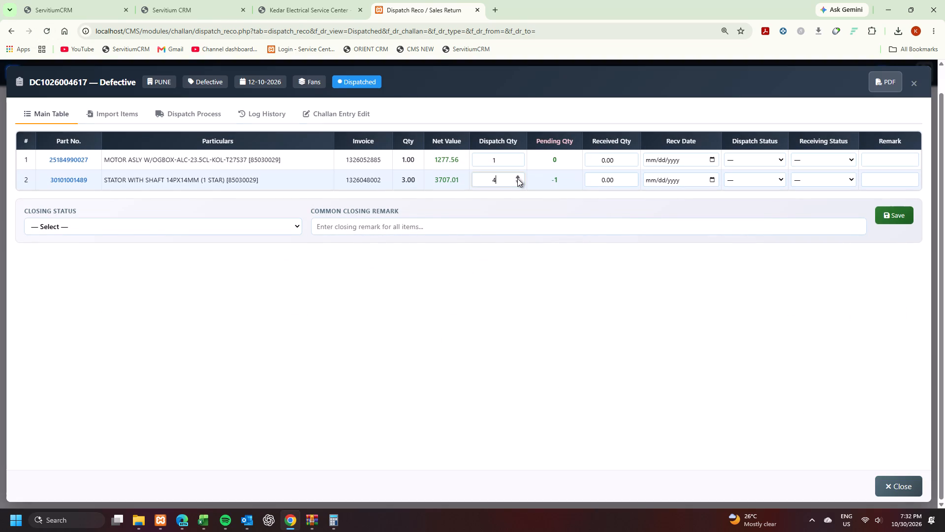
{"action": "left_click", "coordinate": [520, 180]}
{"action": "left_click", "coordinate": [752, 157]}
{"action": "double_click", "coordinate": [750, 183]}
{"action": "left_click", "coordinate": [748, 208]}
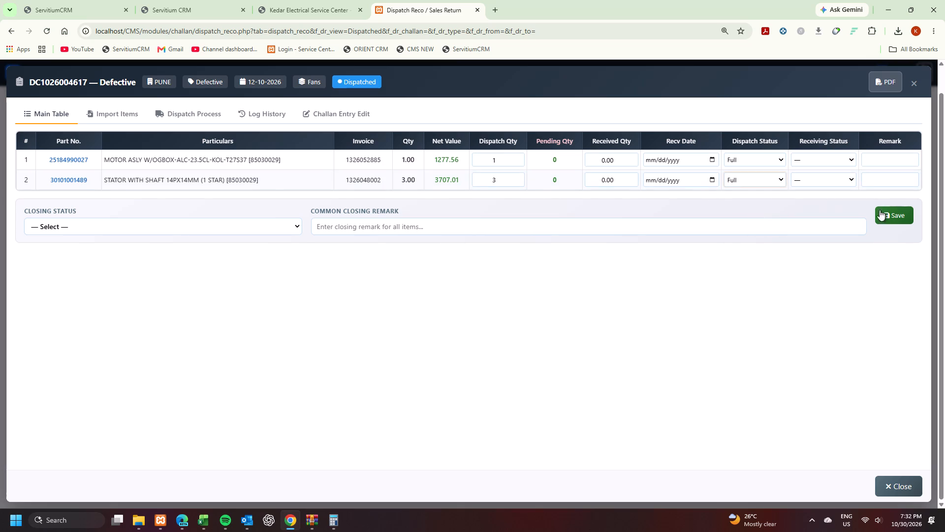
{"action": "left_click", "coordinate": [889, 210]}
{"action": "left_click", "coordinate": [913, 79]}
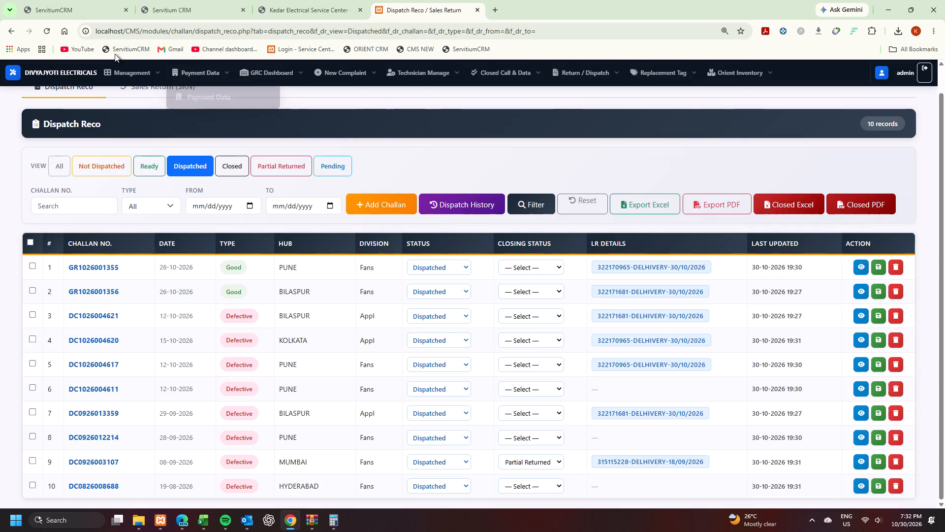
Reload the challan list, check the Ready view for remaining challans, and return to the Dispatched view.
{"action": "left_click", "coordinate": [52, 29]}
{"action": "left_click", "coordinate": [52, 29]}
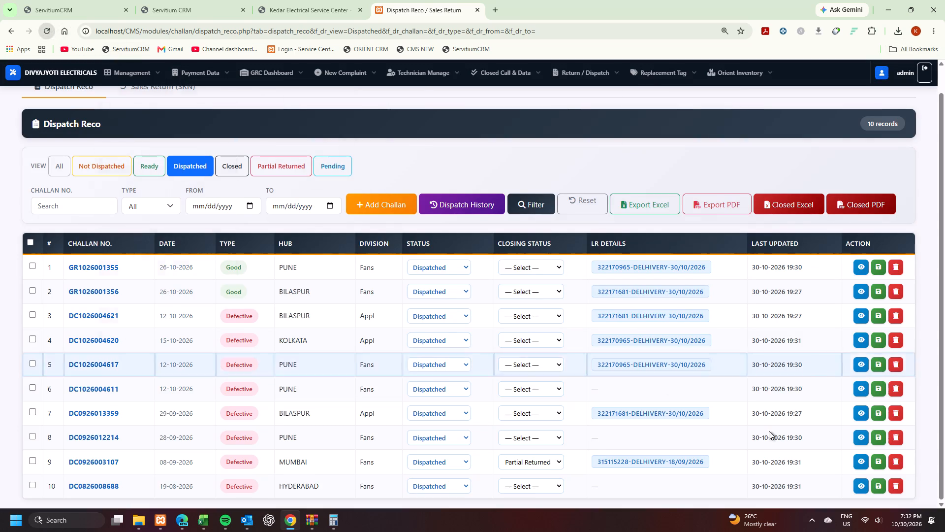
{"action": "scroll", "coordinate": [805, 399], "scroll_direction": "down", "scroll_amount": 1}
{"action": "scroll", "coordinate": [805, 399], "scroll_direction": "up", "scroll_amount": 1}
{"action": "scroll", "coordinate": [805, 399], "scroll_direction": "down", "scroll_amount": 8}
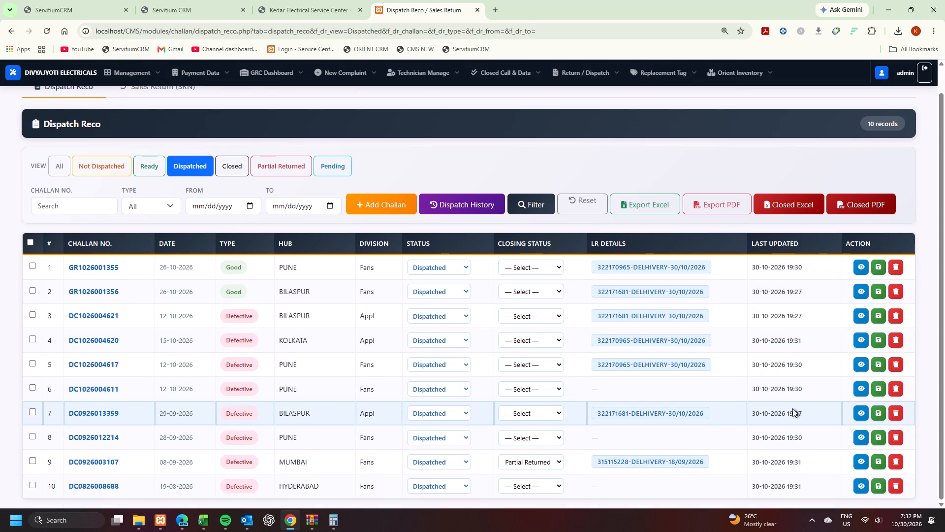
{"action": "scroll", "coordinate": [794, 407], "scroll_direction": "down", "scroll_amount": 3}
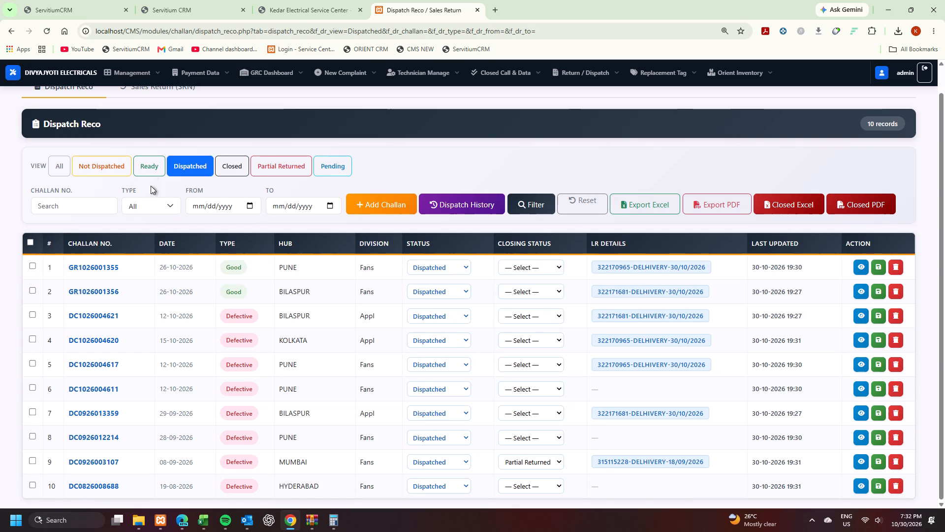
{"action": "left_click", "coordinate": [151, 167]}
{"action": "left_click", "coordinate": [197, 193]}
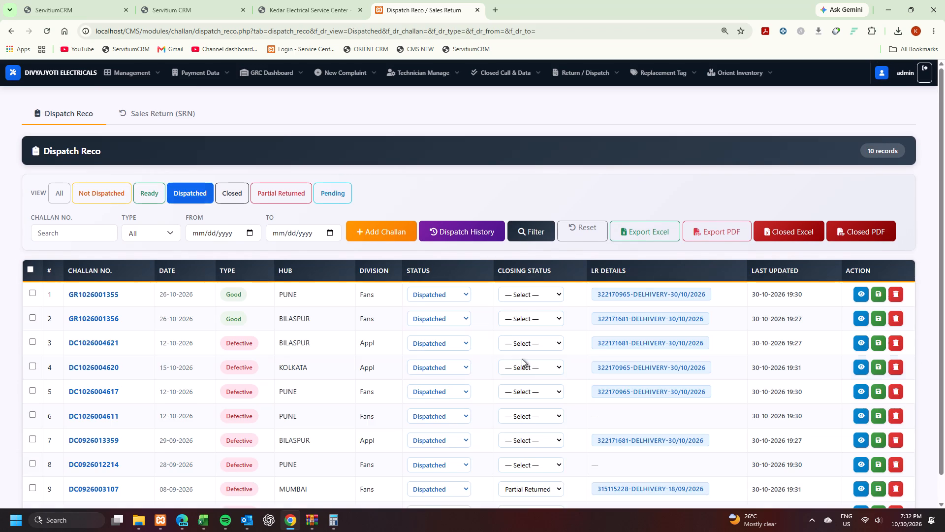
{"action": "scroll", "coordinate": [920, 487], "scroll_direction": "down", "scroll_amount": 4}
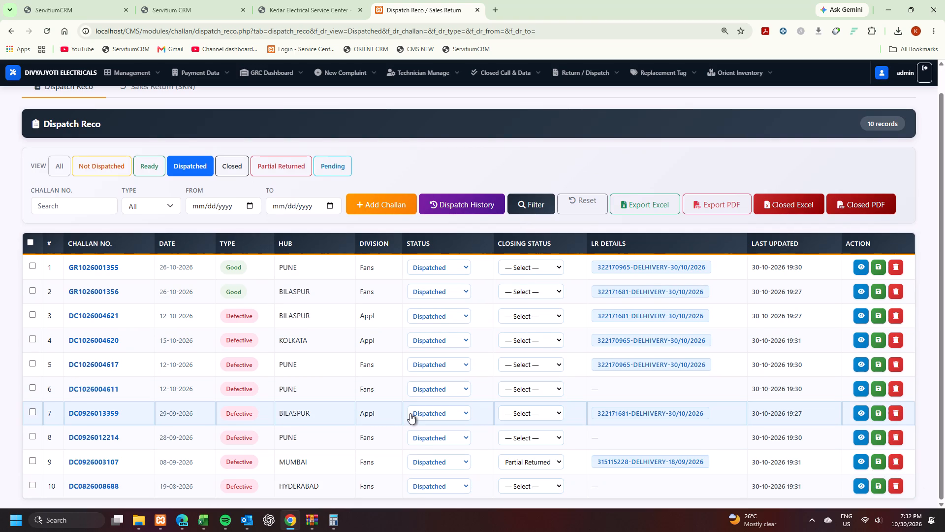
{"action": "key", "text": "ctrl+f"}
{"action": "key", "text": "BackSpace"}
{"action": "type", "text": "PUNE"}
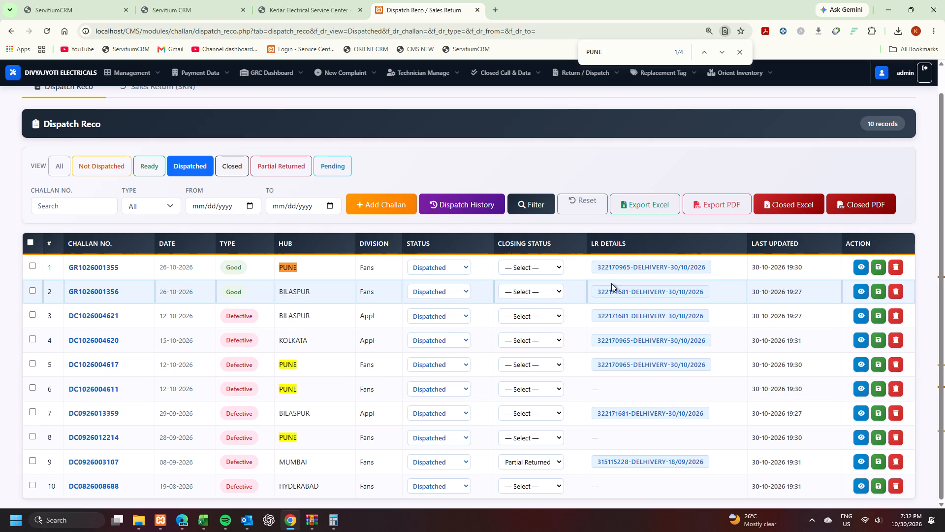
{"action": "key", "text": "Return"}
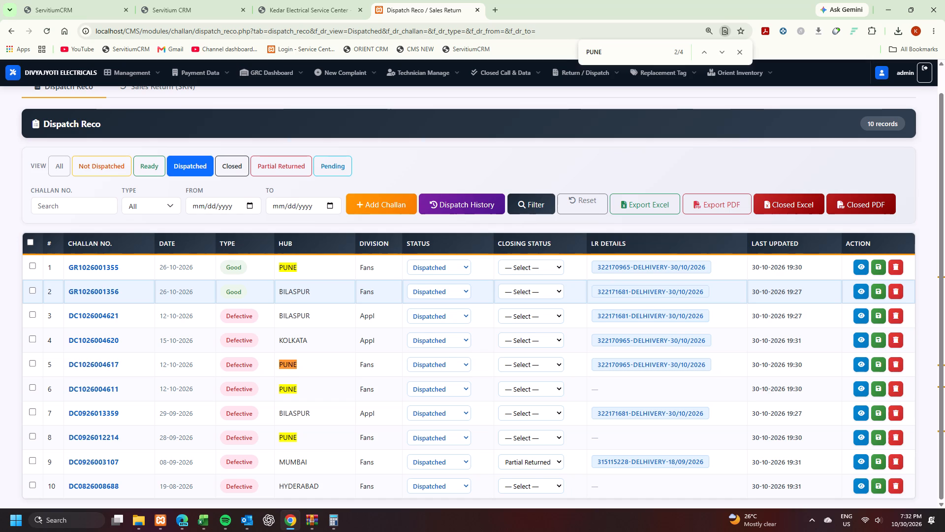
{"action": "key", "text": "Return"}
{"action": "left_click", "coordinate": [854, 392]}
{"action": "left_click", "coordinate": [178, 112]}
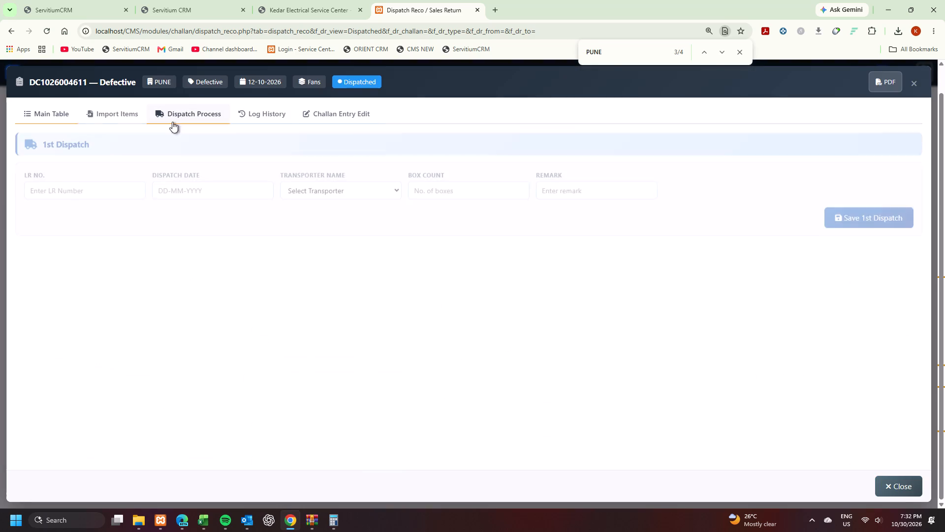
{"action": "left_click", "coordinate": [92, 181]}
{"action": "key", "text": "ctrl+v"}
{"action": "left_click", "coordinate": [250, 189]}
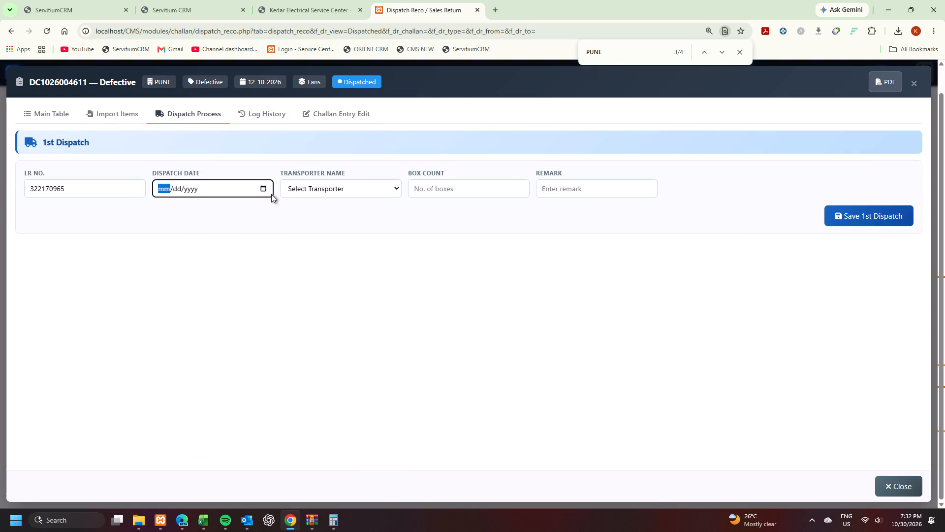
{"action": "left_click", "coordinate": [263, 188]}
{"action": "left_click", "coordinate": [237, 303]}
{"action": "left_click", "coordinate": [64, 119]}
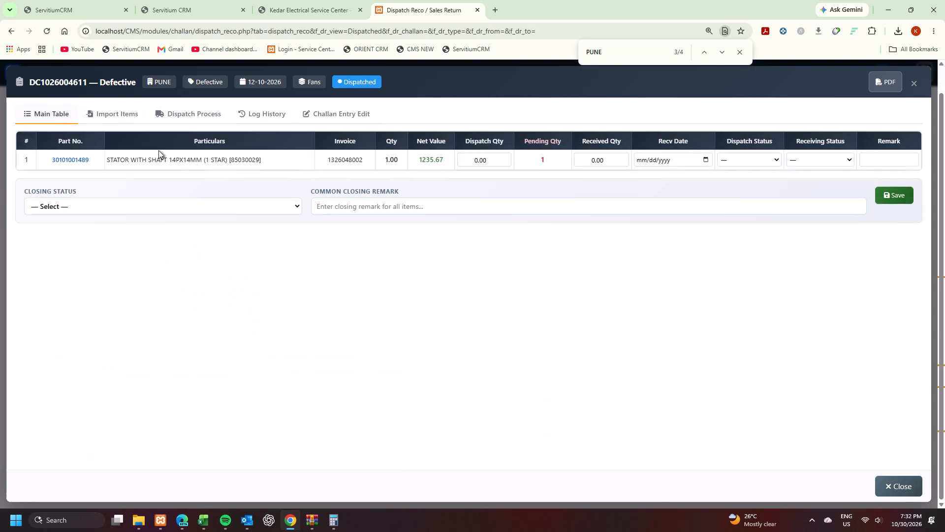
{"action": "left_click", "coordinate": [503, 157]}
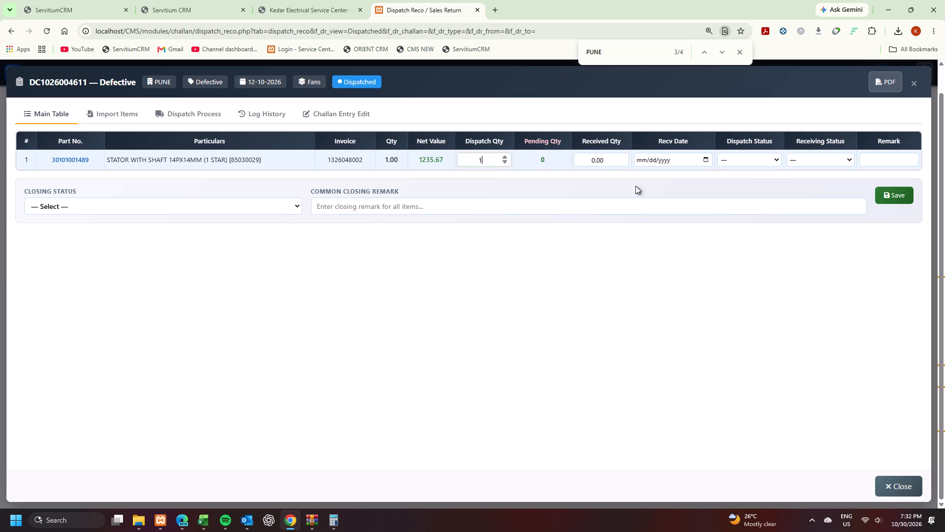
{"action": "left_click", "coordinate": [888, 199]}
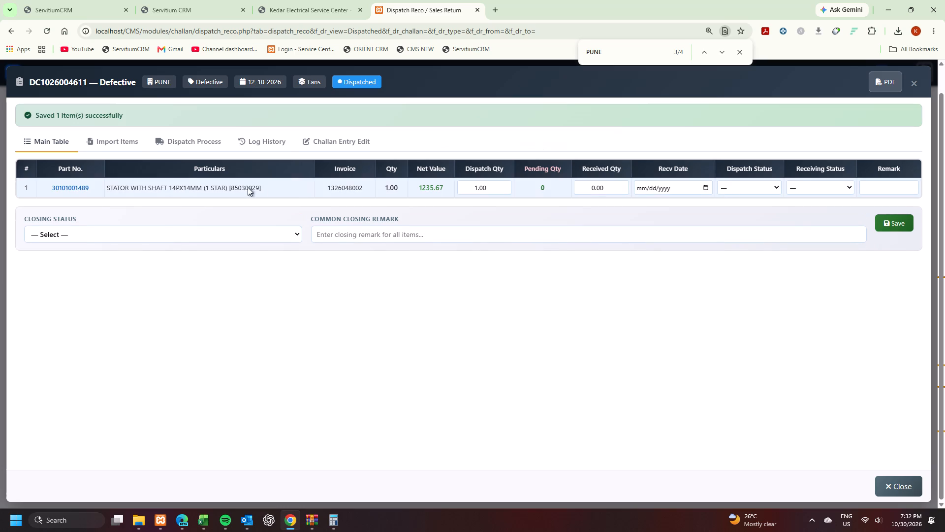
{"action": "left_click", "coordinate": [196, 140]}
{"action": "left_click", "coordinate": [92, 213]}
{"action": "key", "text": "ctrl+v"}
{"action": "left_click", "coordinate": [228, 220]}
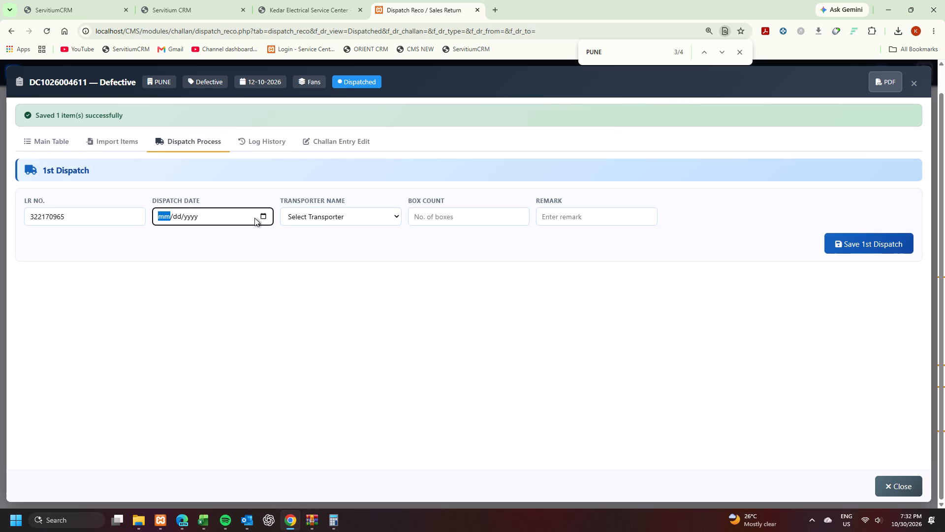
{"action": "left_click", "coordinate": [257, 216]}
{"action": "left_click", "coordinate": [264, 216]}
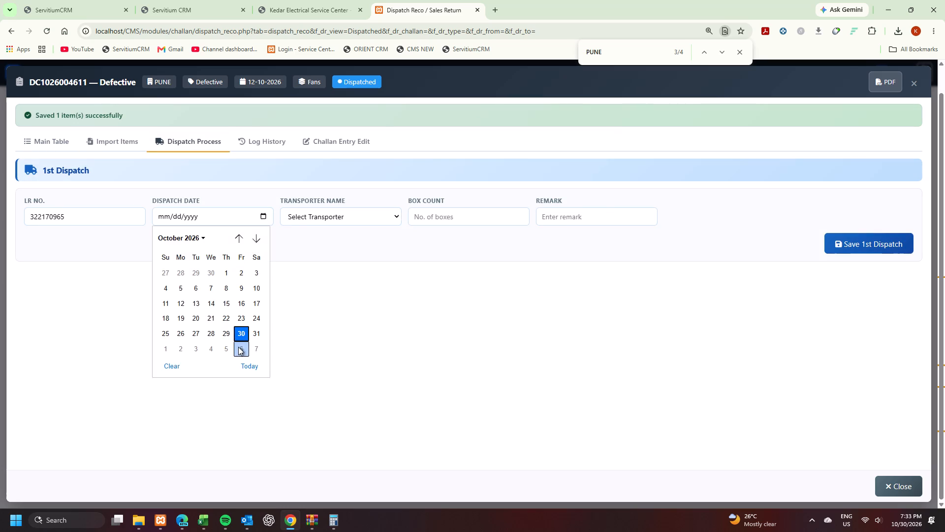
{"action": "left_click", "coordinate": [238, 328]}
{"action": "left_click", "coordinate": [353, 221]}
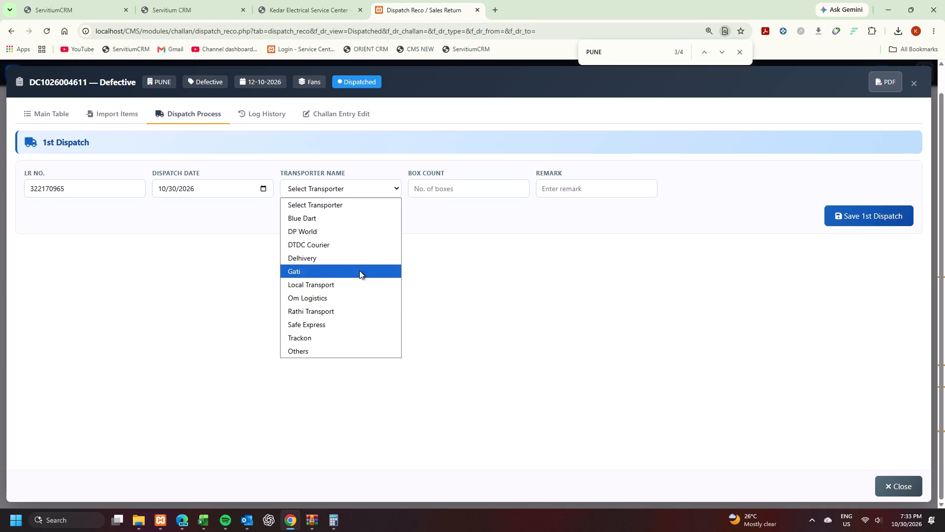
{"action": "left_click", "coordinate": [357, 258]}
{"action": "left_click", "coordinate": [457, 189]}
{"action": "key", "text": "1"}
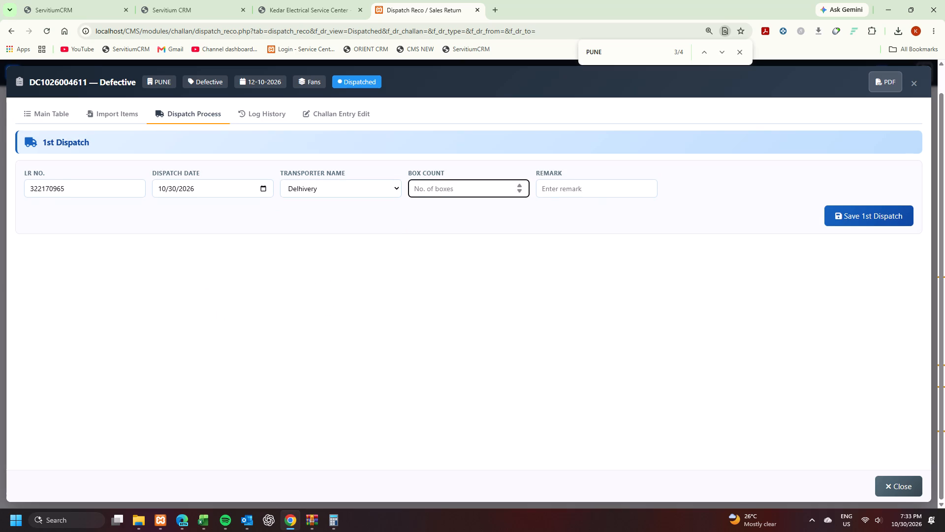
{"action": "left_click", "coordinate": [564, 191]}
{"action": "key", "text": "ctrl+v"}
{"action": "left_click", "coordinate": [853, 210]}
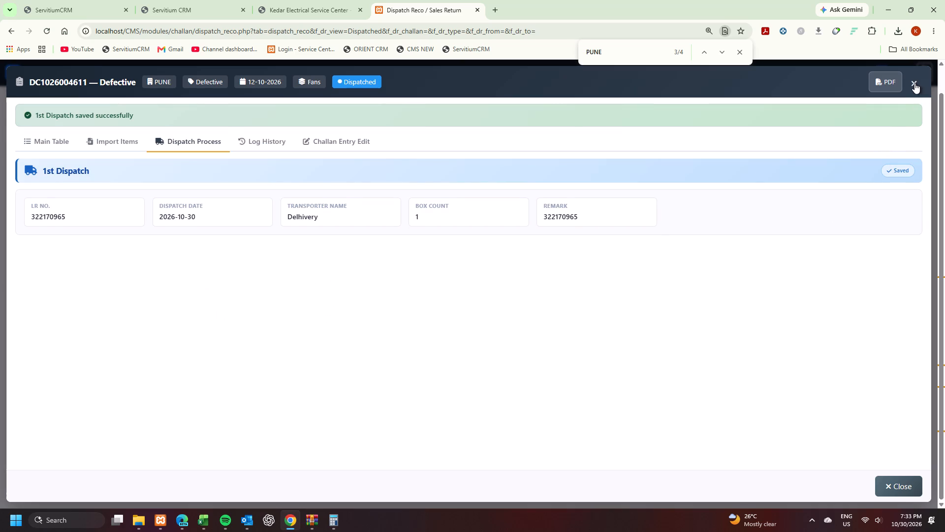
{"action": "left_click", "coordinate": [898, 485]}
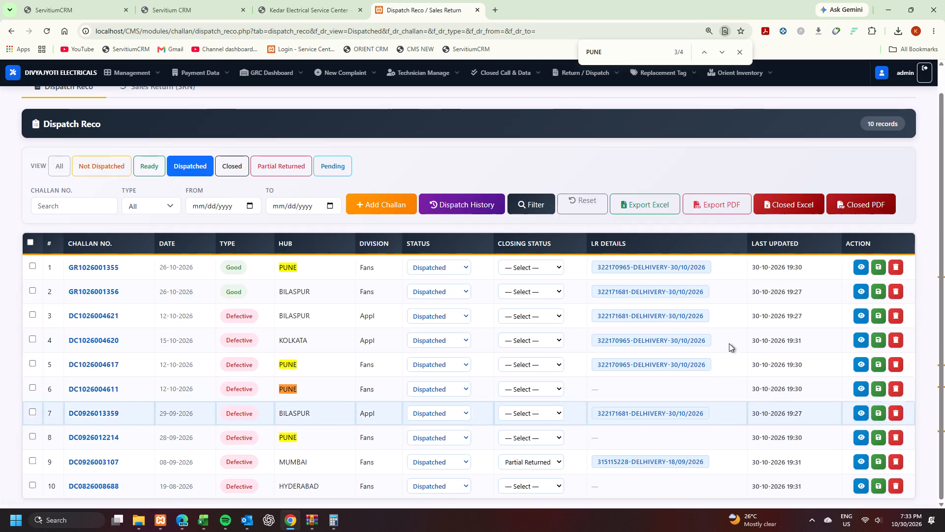
{"action": "left_click", "coordinate": [633, 53]}
{"action": "key", "text": "Return"}
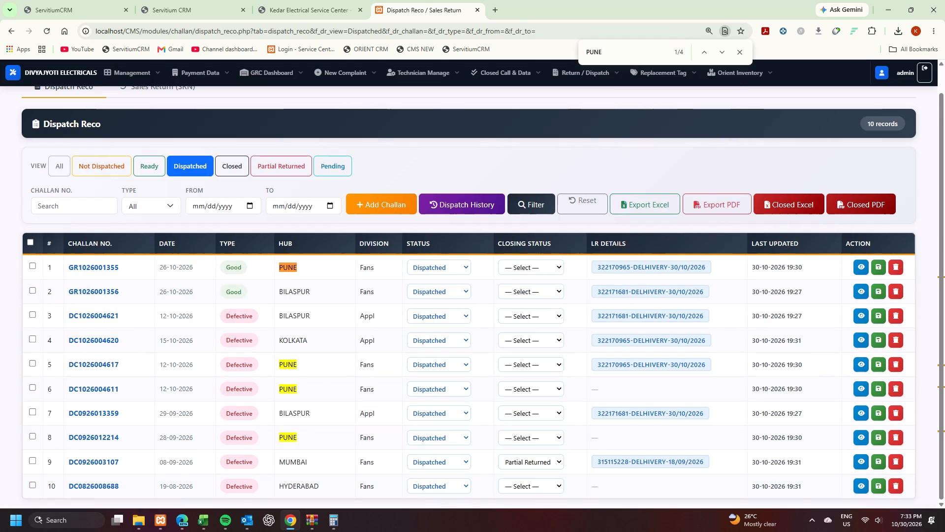
{"action": "left_click", "coordinate": [48, 24]}
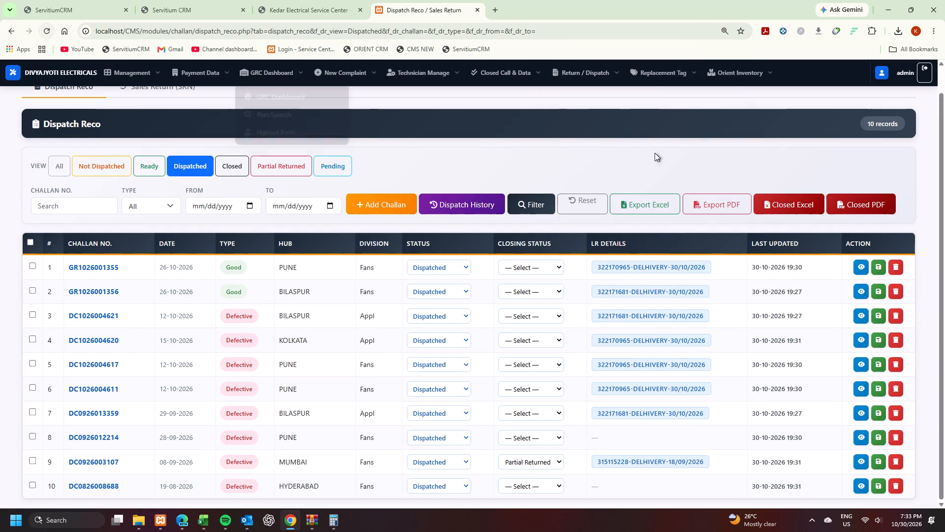
{"action": "scroll", "coordinate": [605, 330], "scroll_direction": "down", "scroll_amount": 3}
{"action": "scroll", "coordinate": [605, 330], "scroll_direction": "up", "scroll_amount": 1, "text": "ctrl"}
{"action": "scroll", "coordinate": [605, 330], "scroll_direction": "down", "scroll_amount": 1, "text": "ctrl"}
{"action": "key", "text": "ctrl+f"}
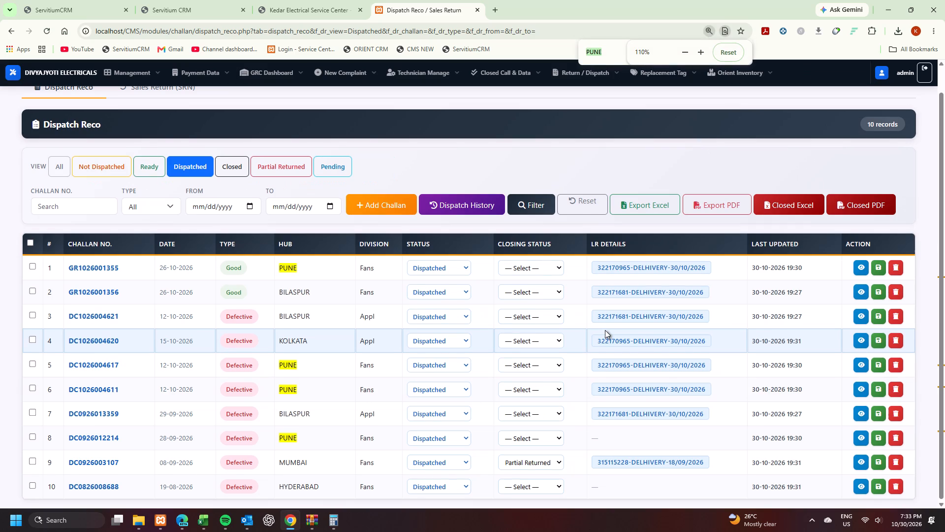
{"action": "key", "text": "BackSpace"}
{"action": "type", "text": "PUNE"}
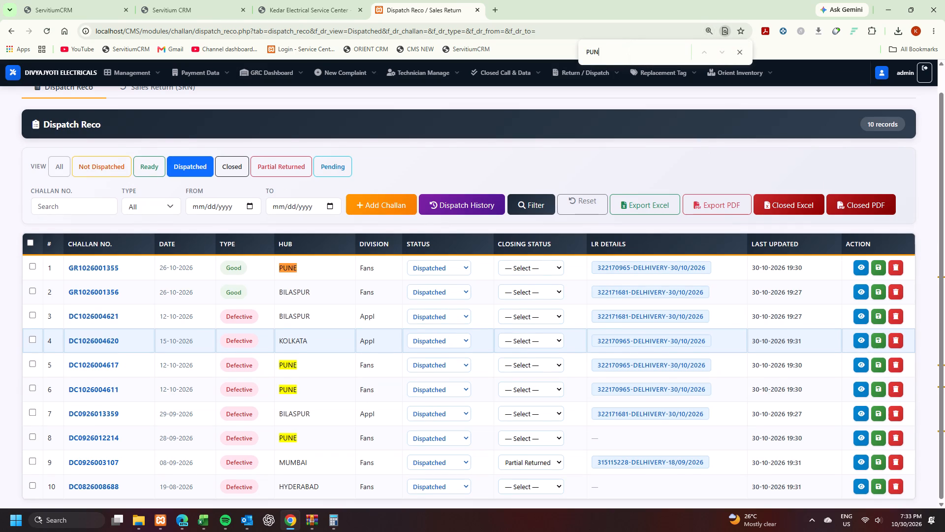
{"action": "key", "text": "Return"}
{"action": "key", "text": "Return"}
{"action": "key", "text": "Return"}
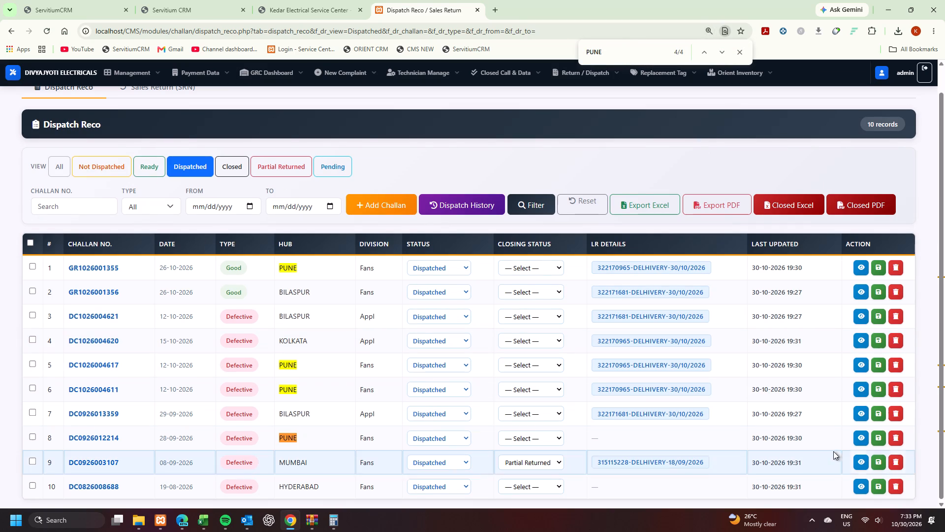
{"action": "left_click", "coordinate": [854, 441]}
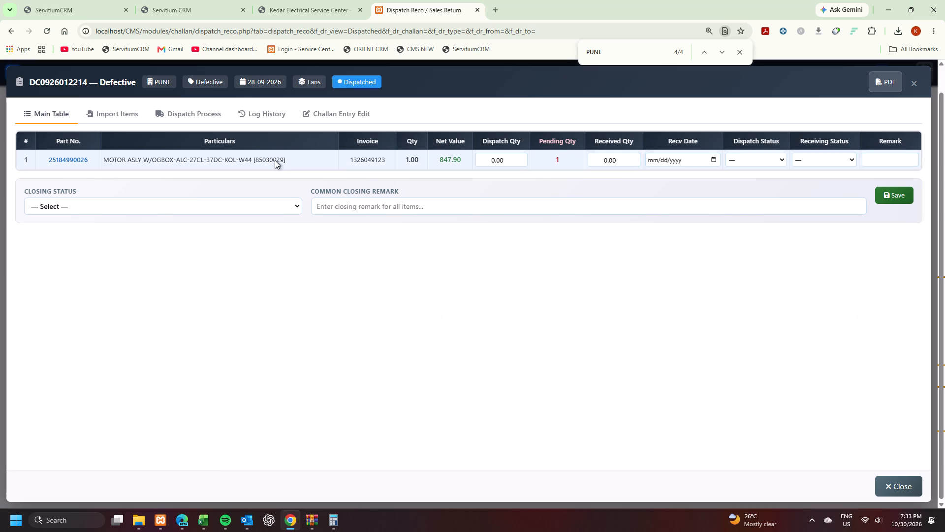
{"action": "left_click", "coordinate": [192, 107]}
{"action": "left_click", "coordinate": [80, 181]}
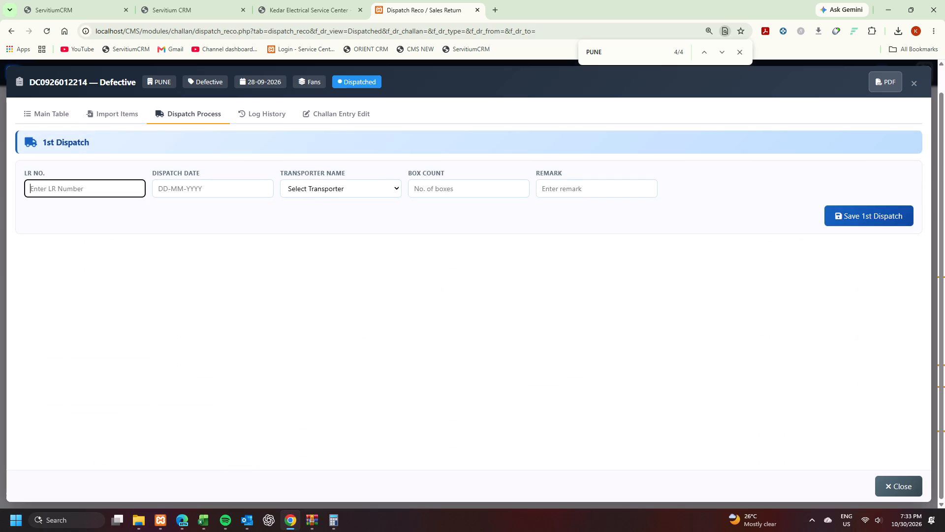
{"action": "key", "text": "ctrl+v"}
{"action": "left_click", "coordinate": [253, 187]}
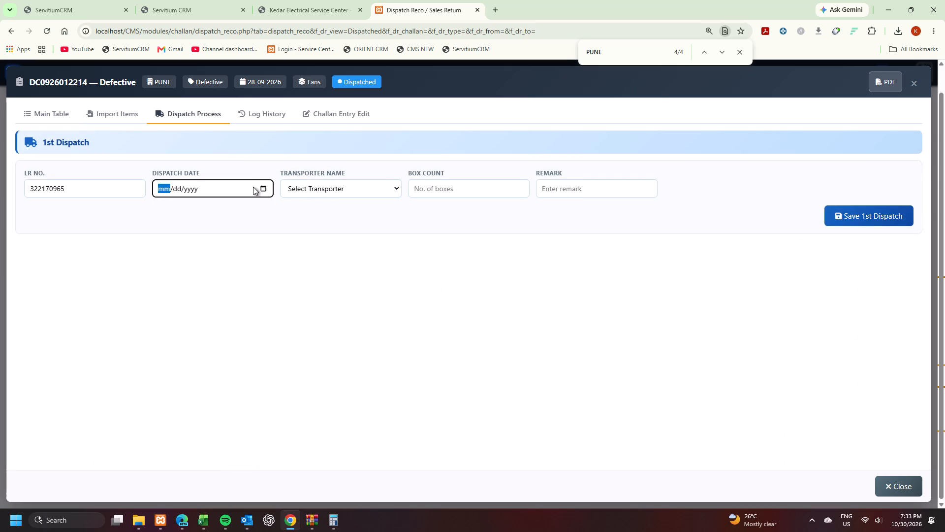
{"action": "left_click", "coordinate": [259, 185]}
{"action": "left_click", "coordinate": [241, 304]}
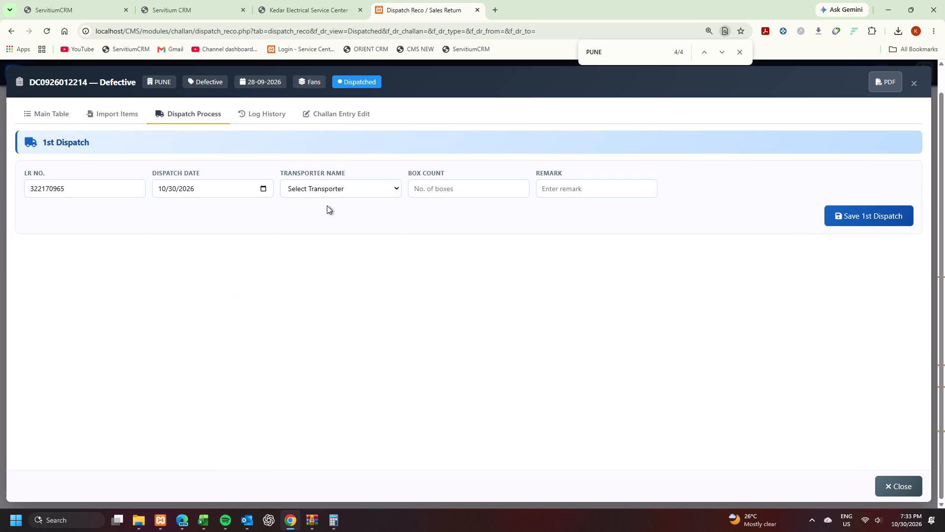
{"action": "left_click", "coordinate": [338, 191]}
{"action": "left_click", "coordinate": [310, 253]}
{"action": "left_click", "coordinate": [438, 193]}
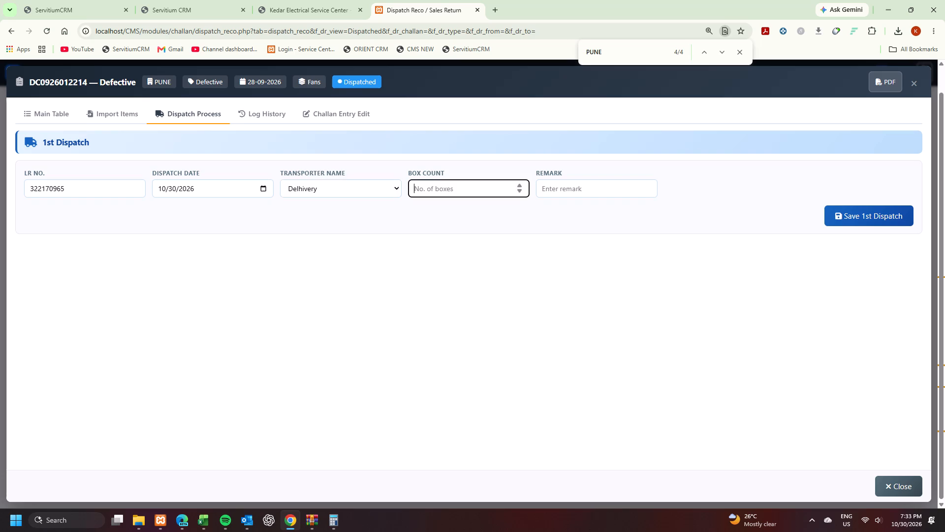
{"action": "key", "text": "1"}
{"action": "left_click", "coordinate": [577, 184]}
{"action": "key", "text": "ctrl+v"}
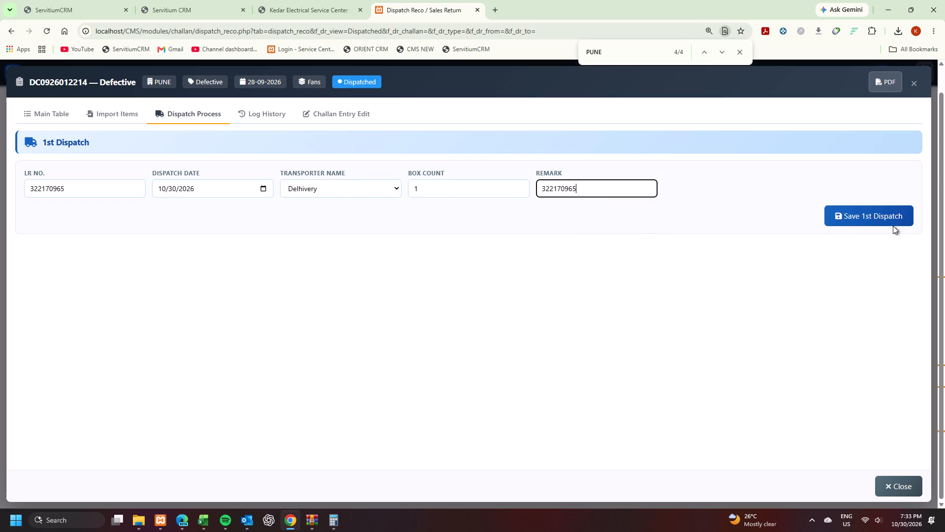
{"action": "left_click", "coordinate": [893, 226]}
{"action": "left_click", "coordinate": [53, 143]}
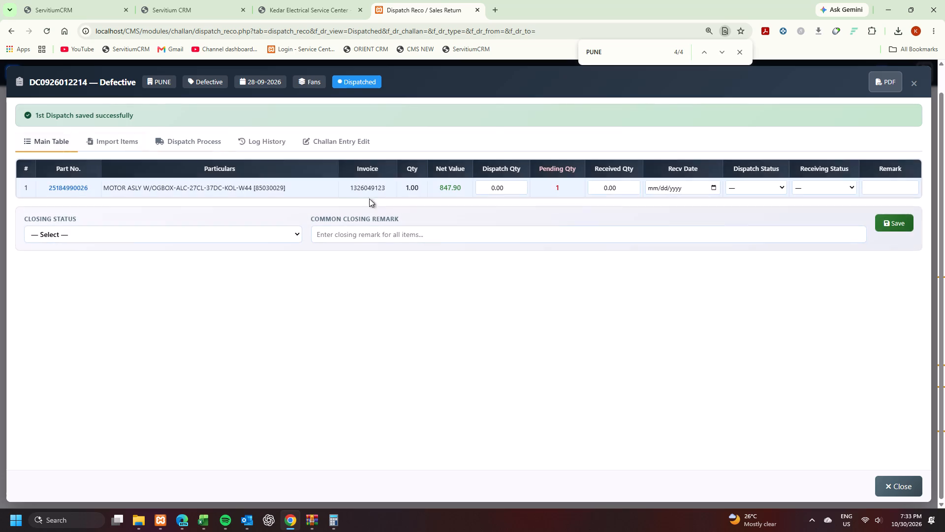
{"action": "left_click", "coordinate": [520, 184]}
{"action": "left_click", "coordinate": [738, 187]}
{"action": "left_click", "coordinate": [762, 210]}
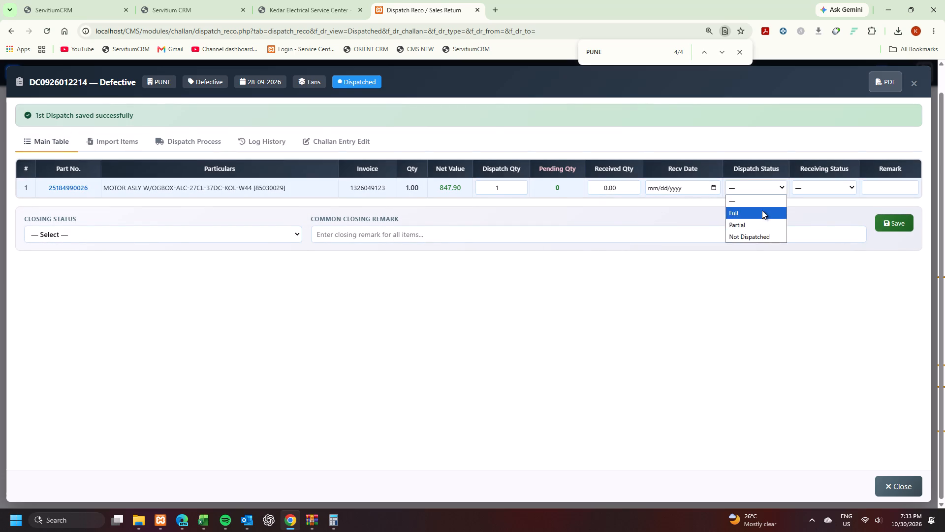
{"action": "left_click", "coordinate": [891, 199]}
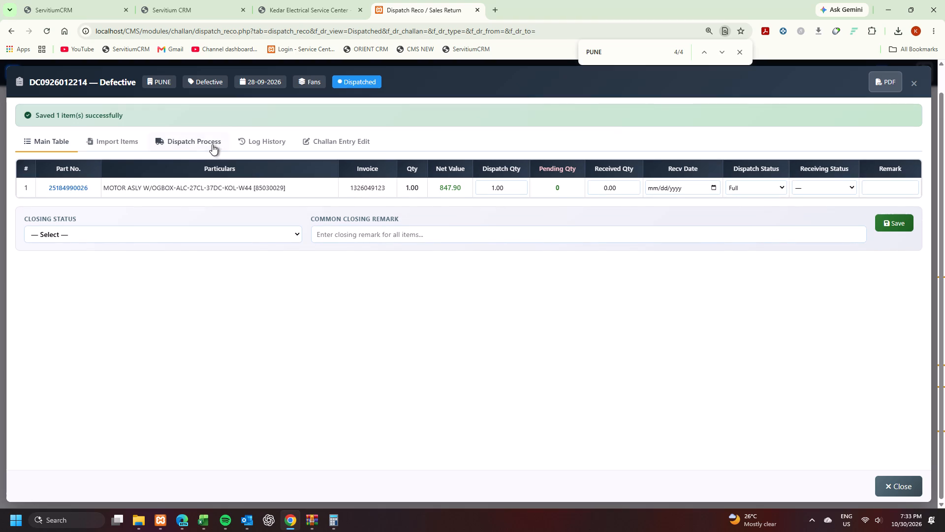
{"action": "left_click", "coordinate": [209, 142]}
{"action": "left_click", "coordinate": [918, 80]}
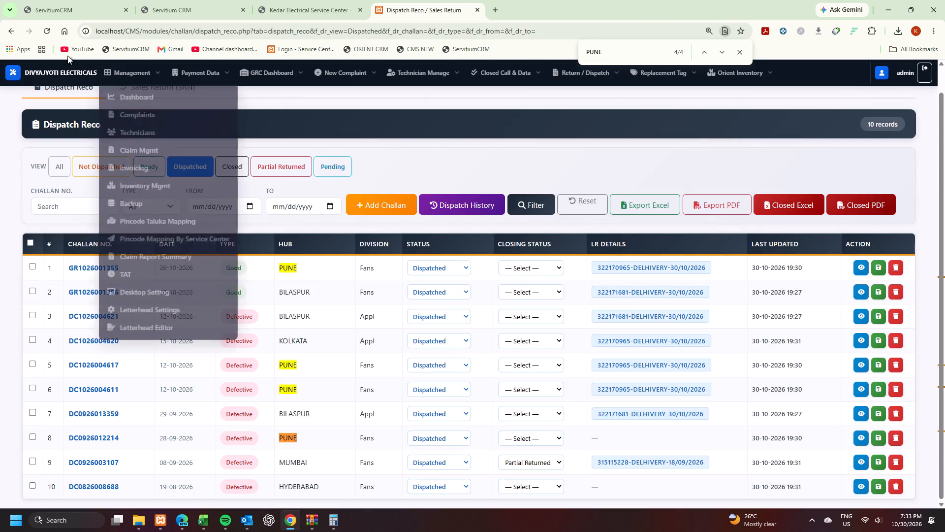
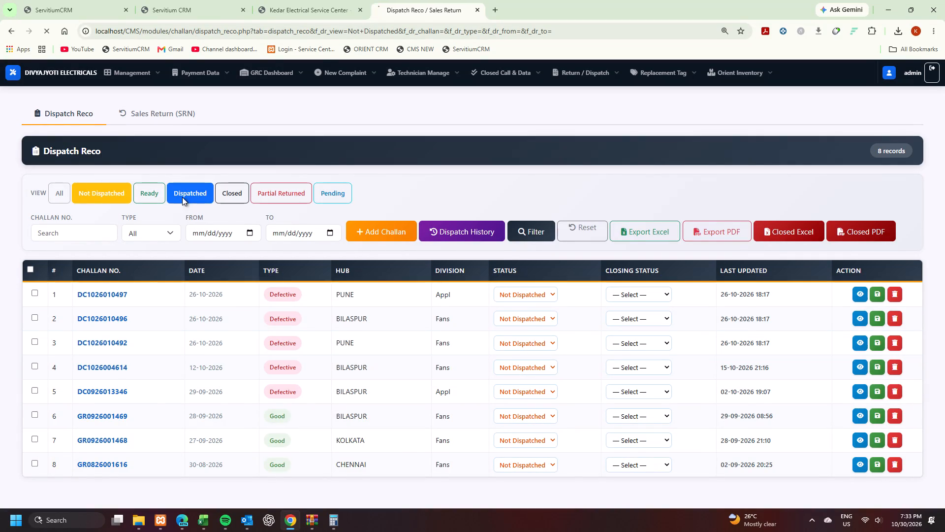
{"action": "scroll", "coordinate": [311, 406], "scroll_direction": "down", "scroll_amount": 4}
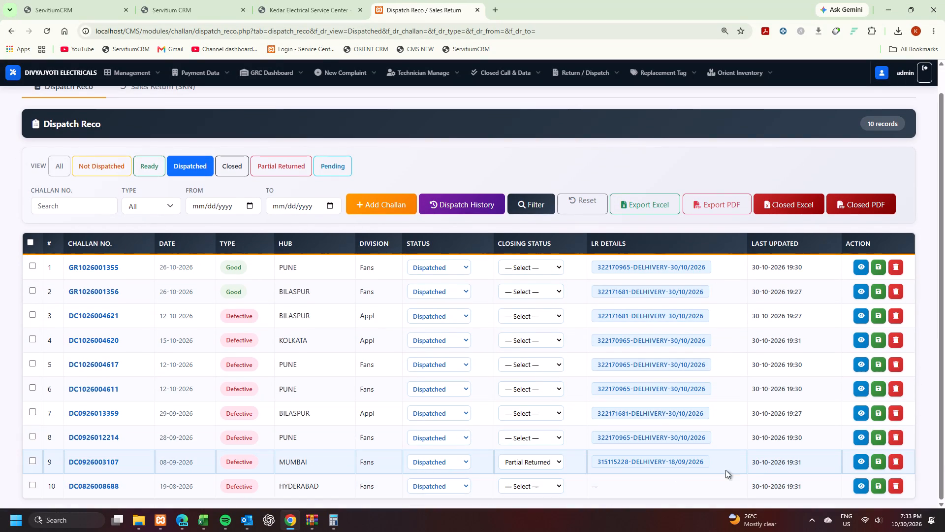
{"action": "left_click", "coordinate": [854, 463]}
{"action": "left_click", "coordinate": [224, 109]}
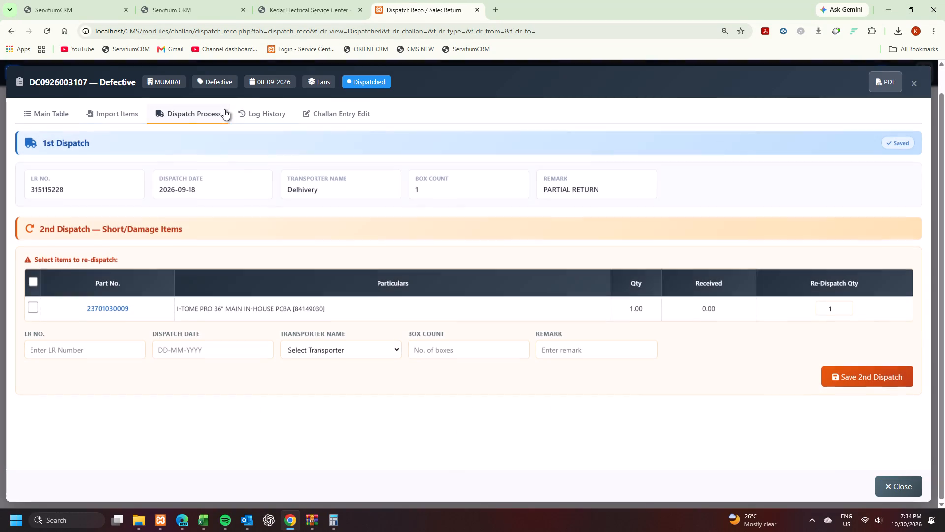
{"action": "left_click", "coordinate": [80, 355]}
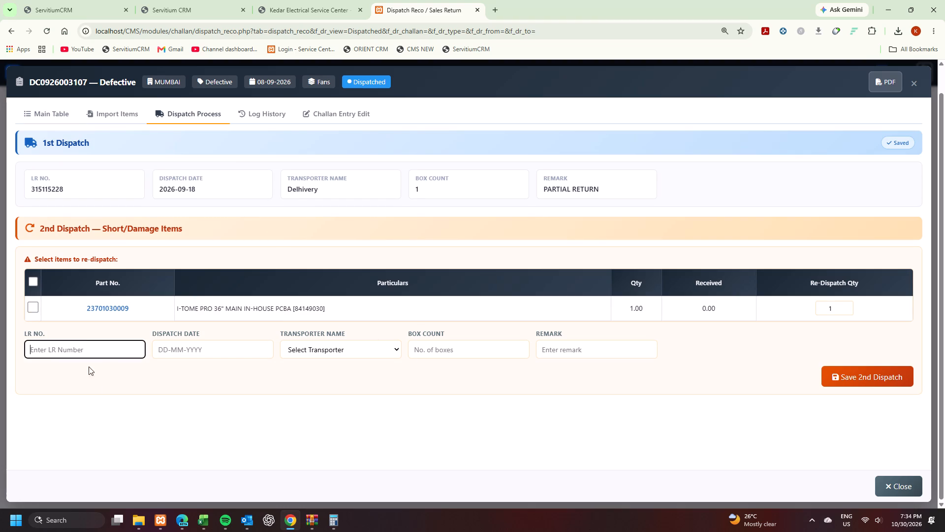
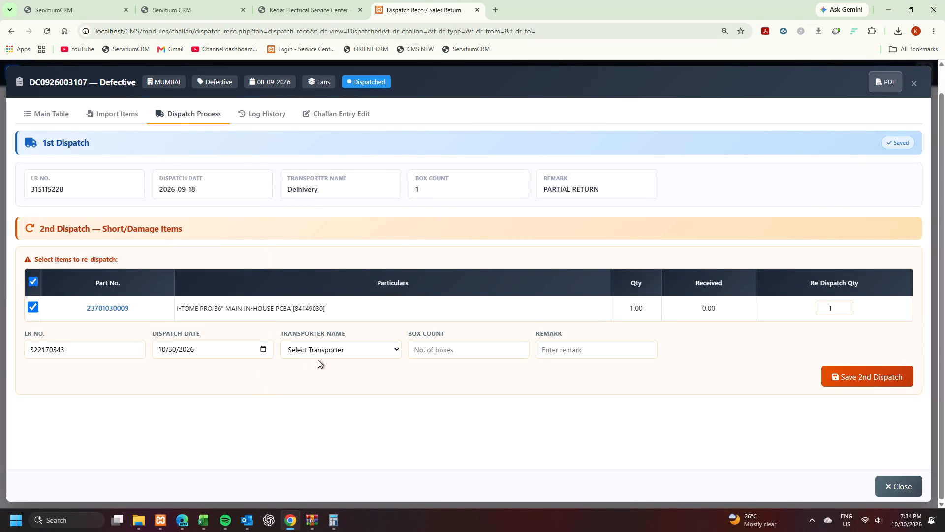
{"action": "left_click", "coordinate": [333, 350]}
{"action": "left_click", "coordinate": [321, 242]}
{"action": "left_click", "coordinate": [433, 342]}
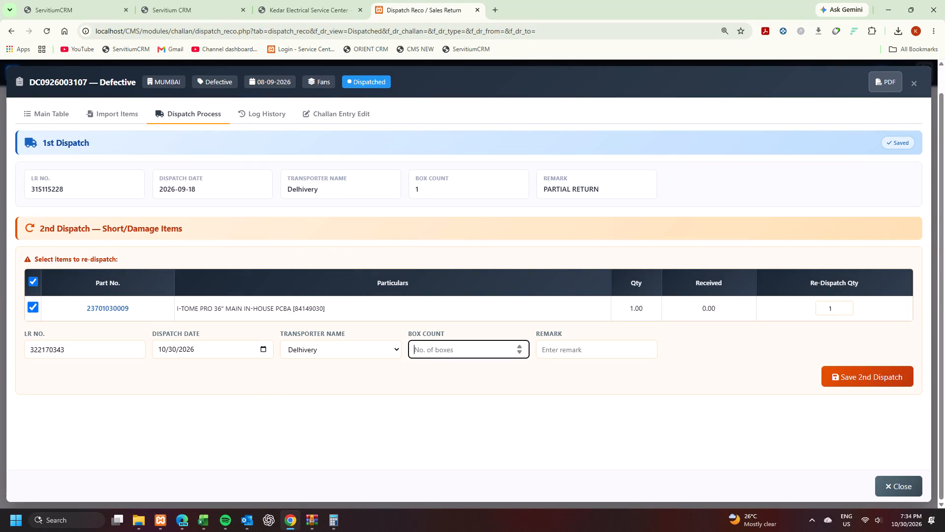
{"action": "key", "text": "1"}
{"action": "left_click", "coordinate": [589, 357]}
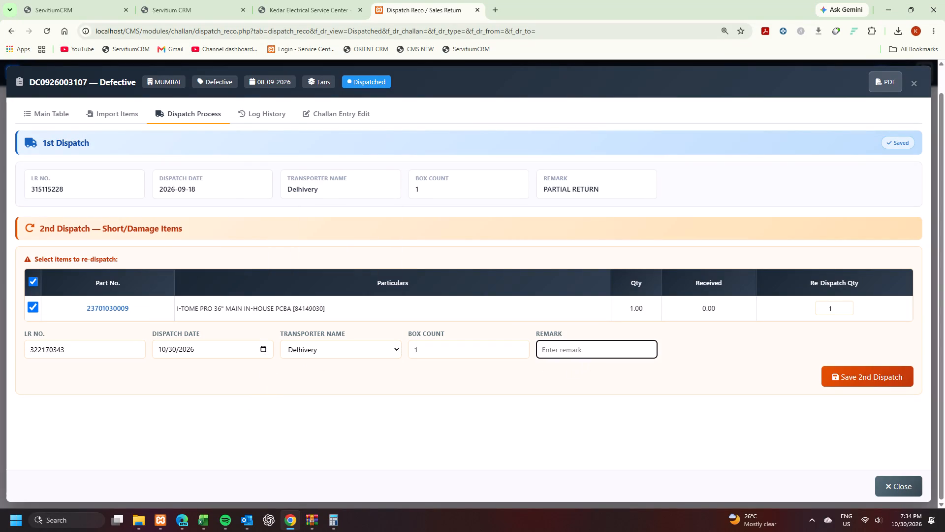
{"action": "key", "text": "o"}
{"action": "key", "text": "k"}
{"action": "left_click", "coordinate": [829, 372]}
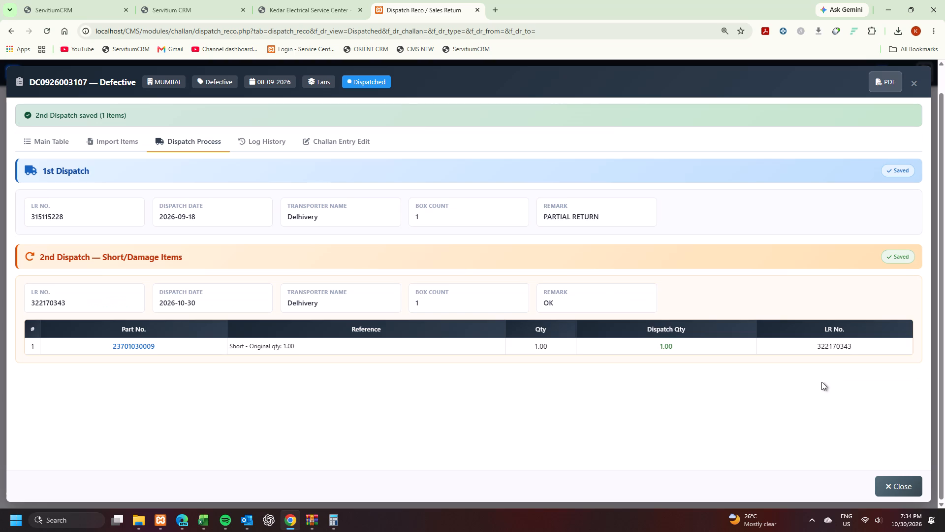
{"action": "left_click", "coordinate": [912, 83]}
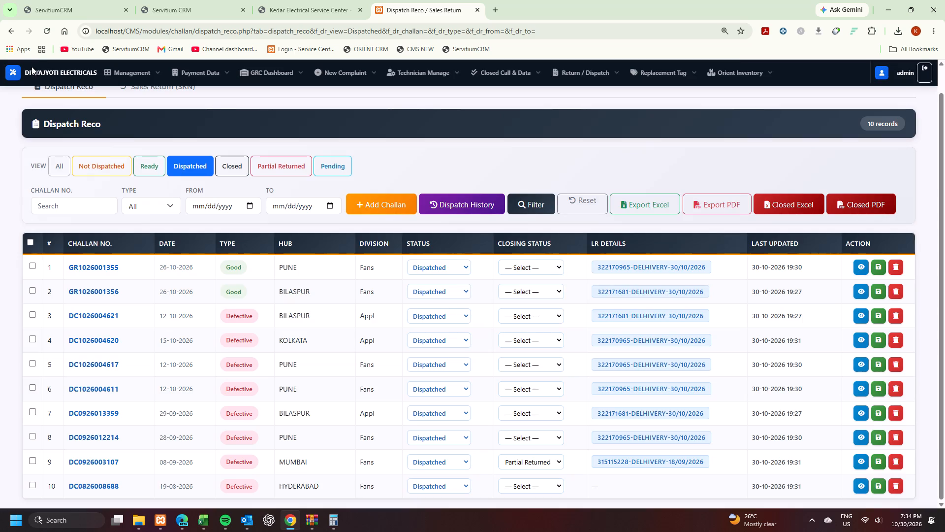
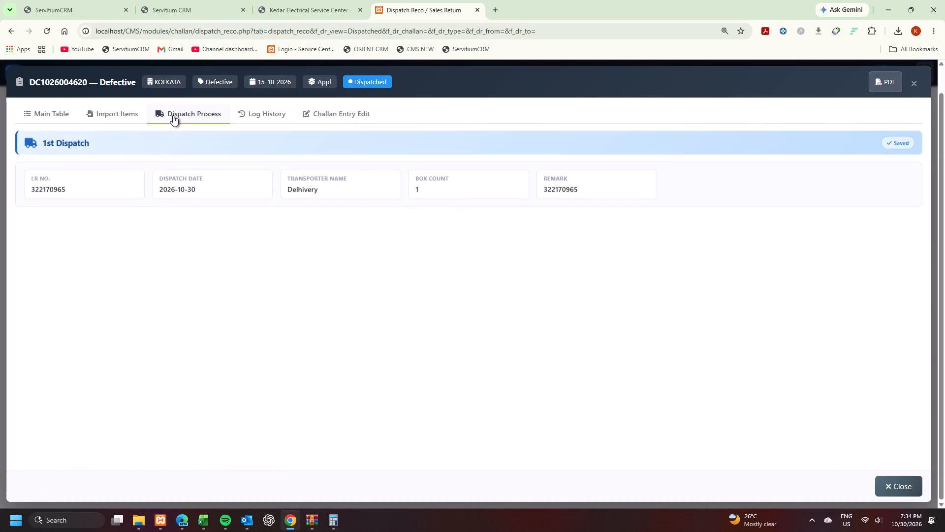
{"action": "left_click", "coordinate": [262, 116]}
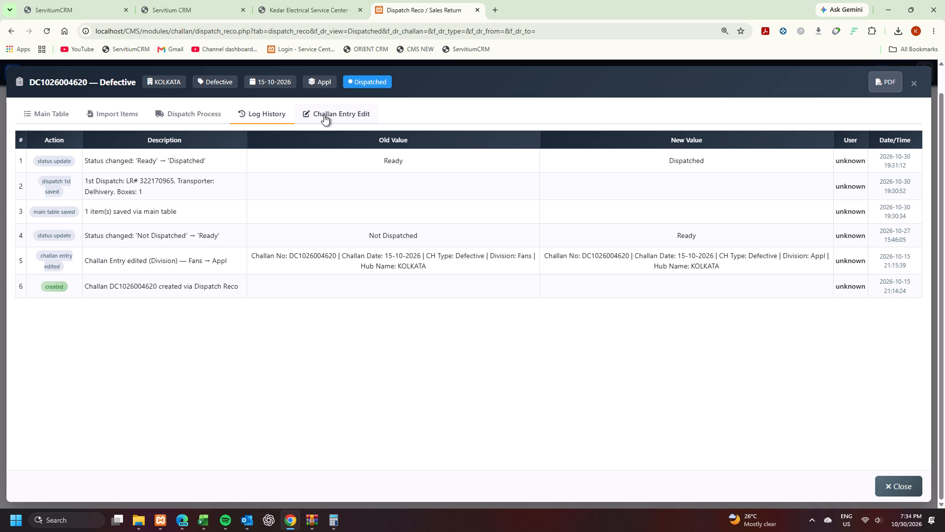
{"action": "left_click", "coordinate": [324, 115]}
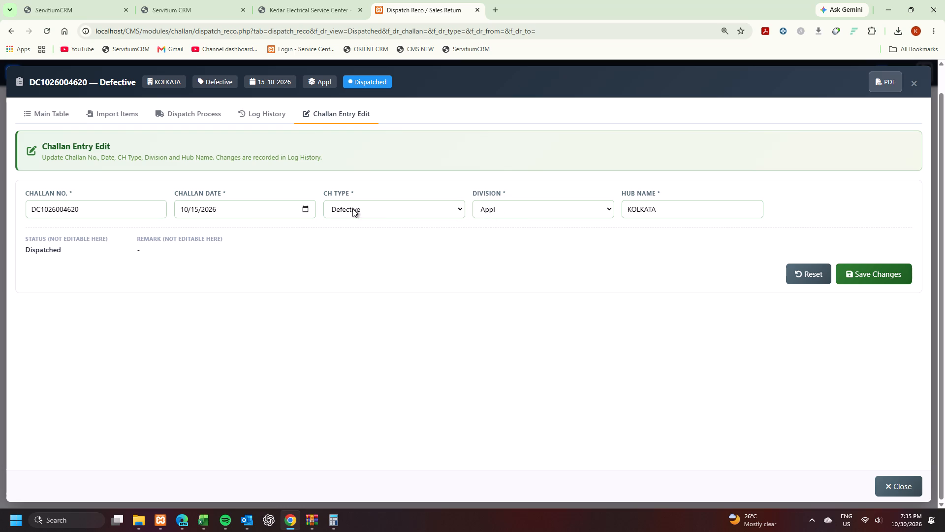
{"action": "left_click", "coordinate": [263, 114]}
{"action": "left_click", "coordinate": [191, 118]}
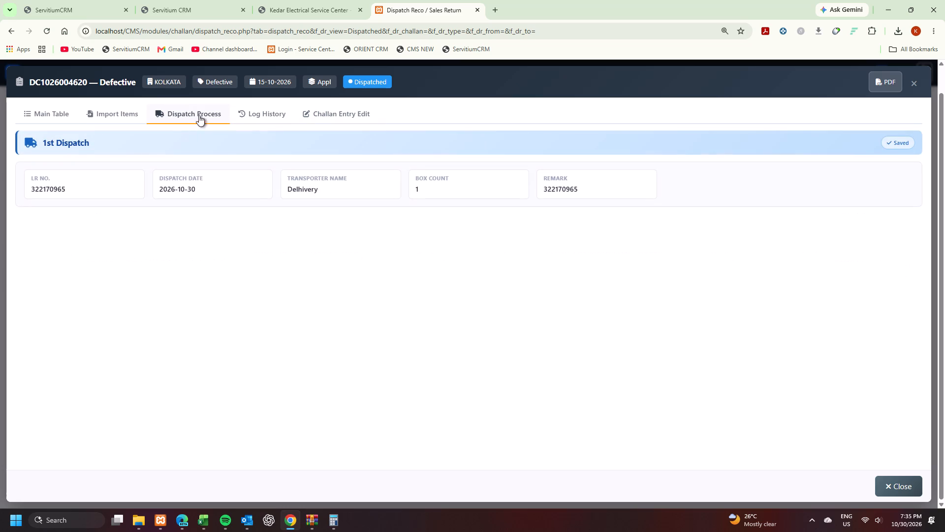
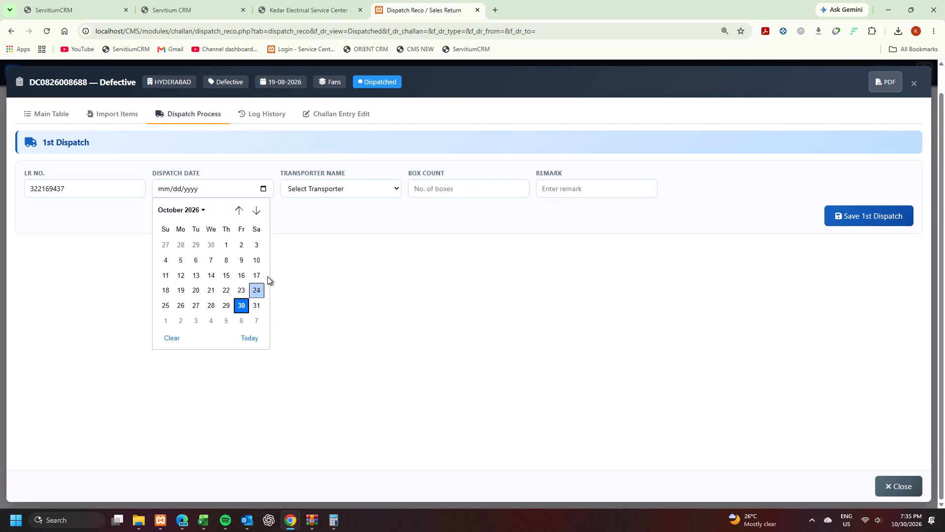
{"action": "left_click", "coordinate": [356, 191]}
{"action": "left_click", "coordinate": [321, 259]}
{"action": "left_click", "coordinate": [443, 180]}
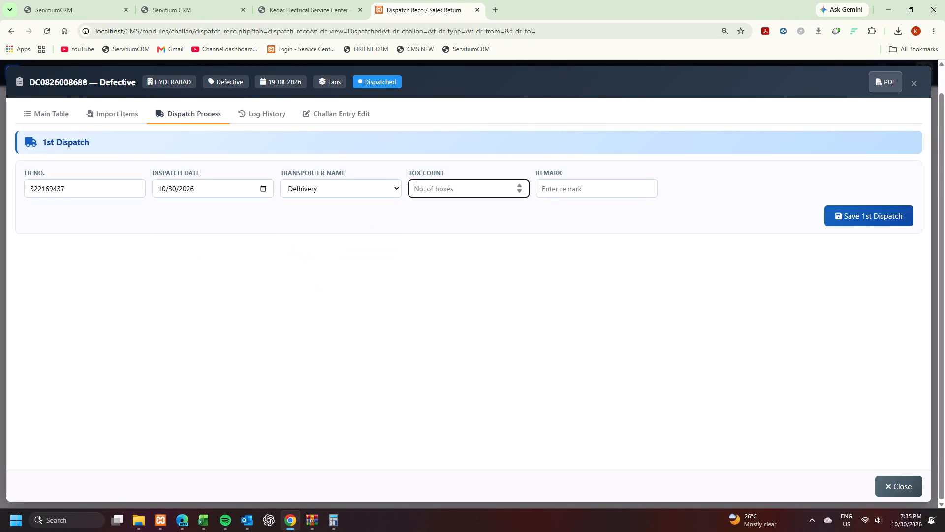
{"action": "key", "text": "1"}
{"action": "left_click", "coordinate": [592, 186]}
{"action": "left_click", "coordinate": [609, 223]}
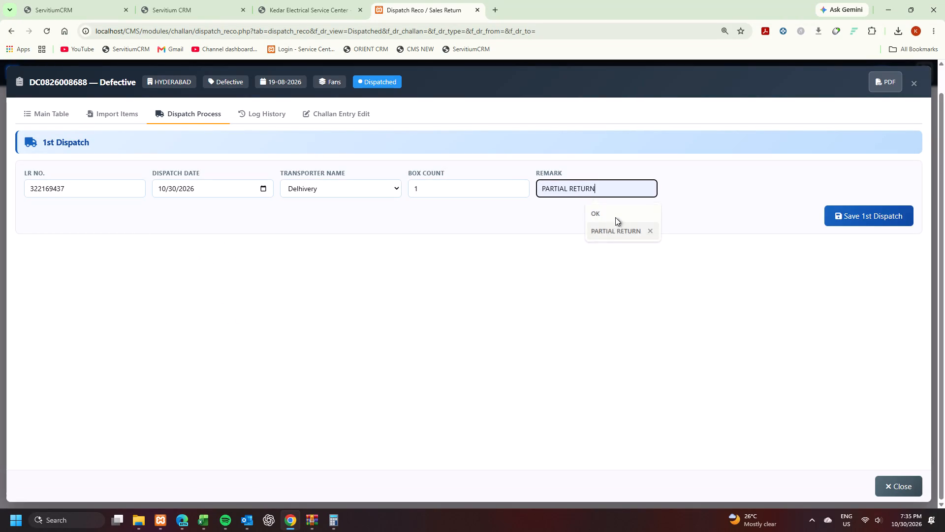
{"action": "left_click_drag", "start_coordinate": [612, 184], "coordinate": [525, 184]}
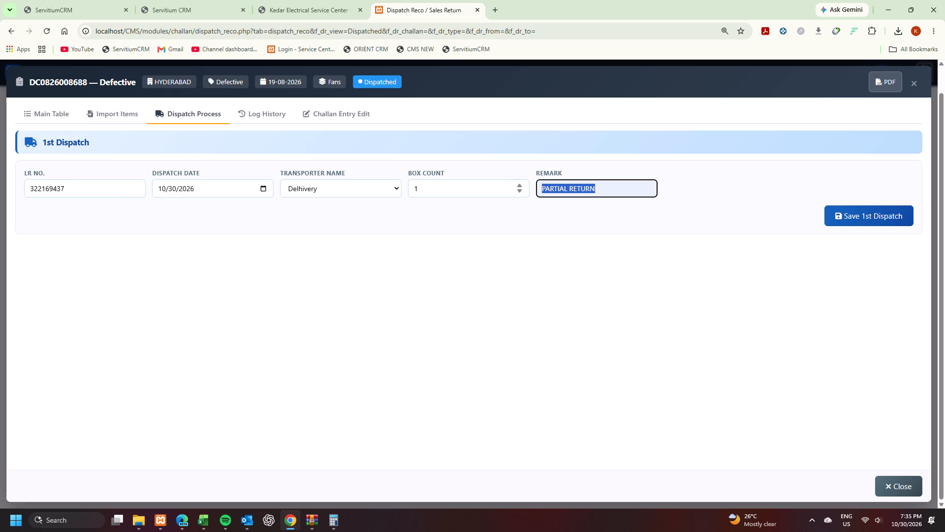
{"action": "key", "text": "BackSpace"}
{"action": "type", "text": "OK"}
{"action": "left_click", "coordinate": [835, 213]}
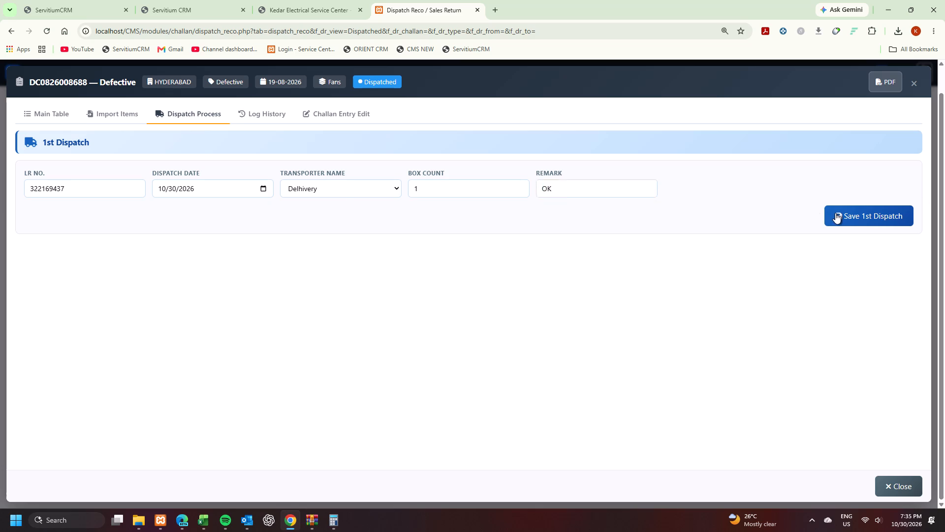
{"action": "left_click", "coordinate": [919, 81]}
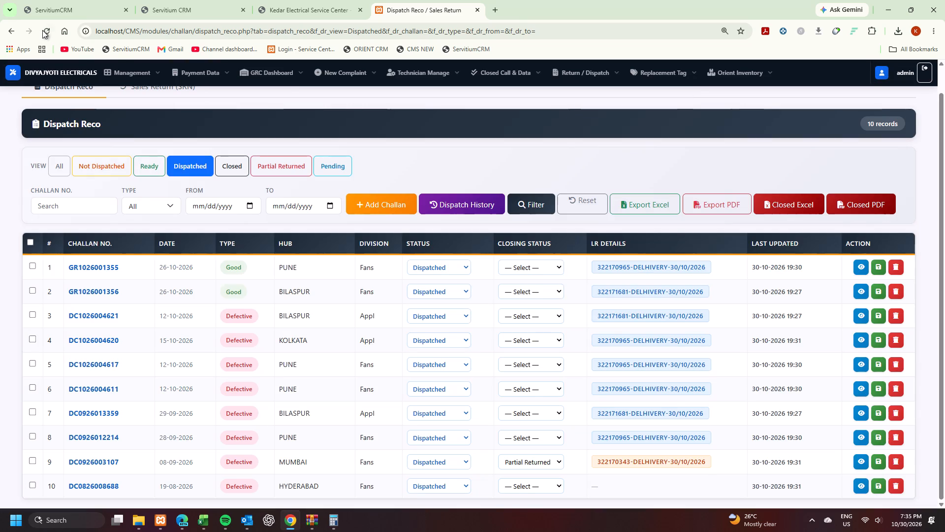
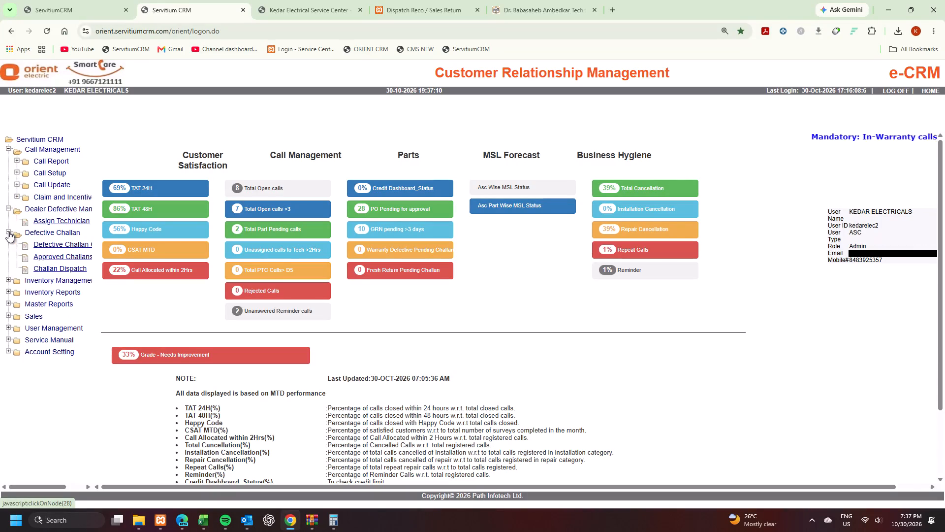
Open the Approved Challans list under Defective Challan in the Orient CRM.
{"action": "left_click", "coordinate": [74, 252]}
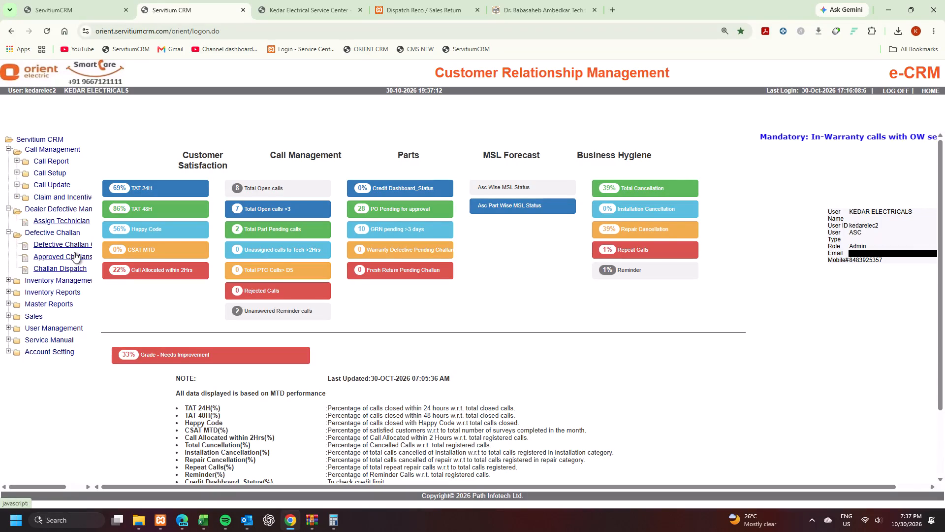
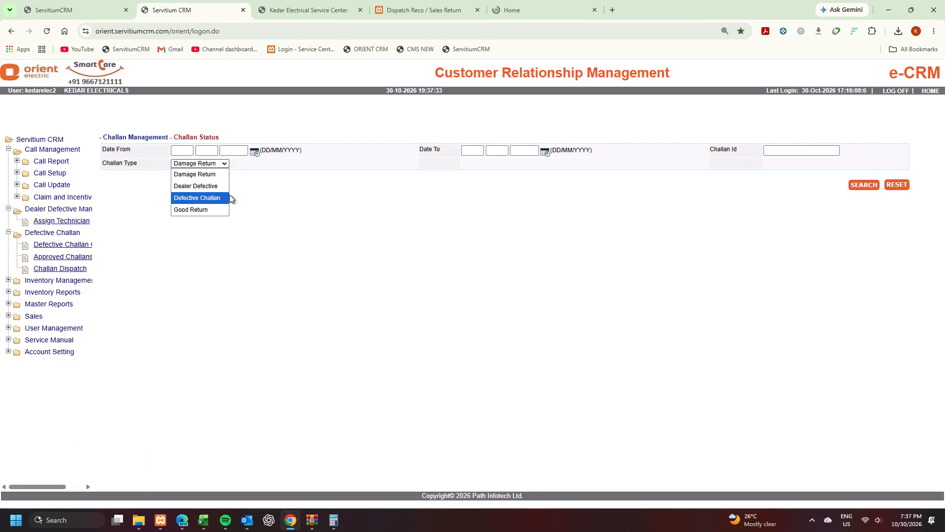
Open the Challan Type choices in the Challan Status search form.
{"action": "left_click", "coordinate": [372, 201]}
{"action": "left_click", "coordinate": [200, 168]}
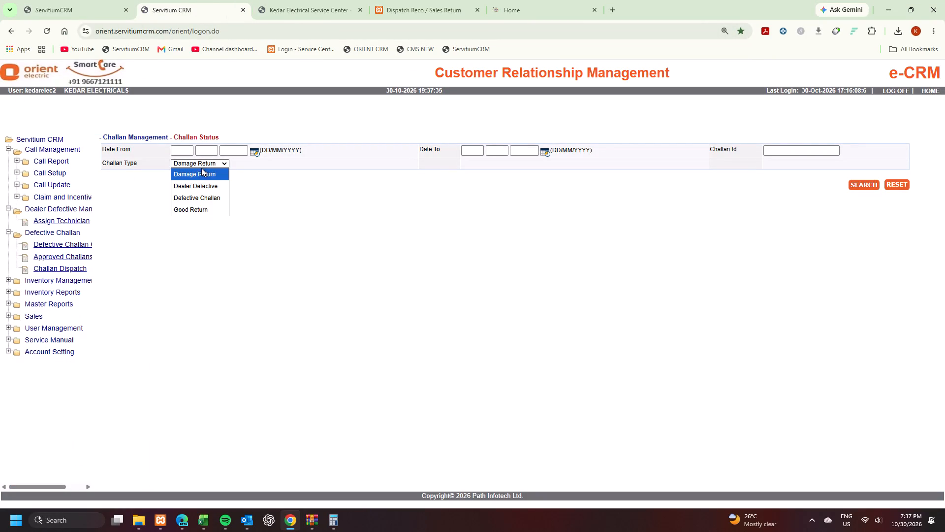
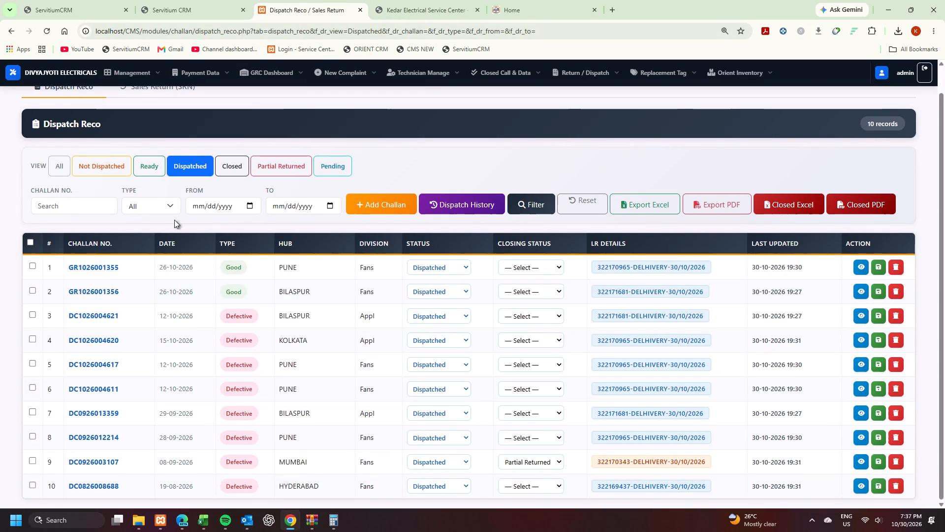
Filter the dispatched challans in Dispatch Reco to type Good.
{"action": "left_click", "coordinate": [136, 207]}
{"action": "left_click", "coordinate": [146, 232]}
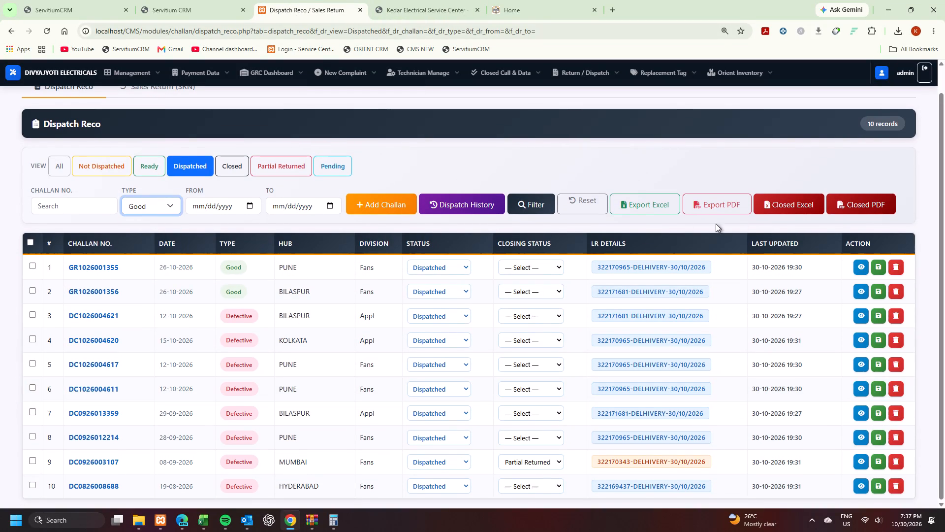
{"action": "left_click", "coordinate": [523, 205]}
{"action": "scroll", "coordinate": [522, 205], "scroll_direction": "down", "scroll_amount": 4}
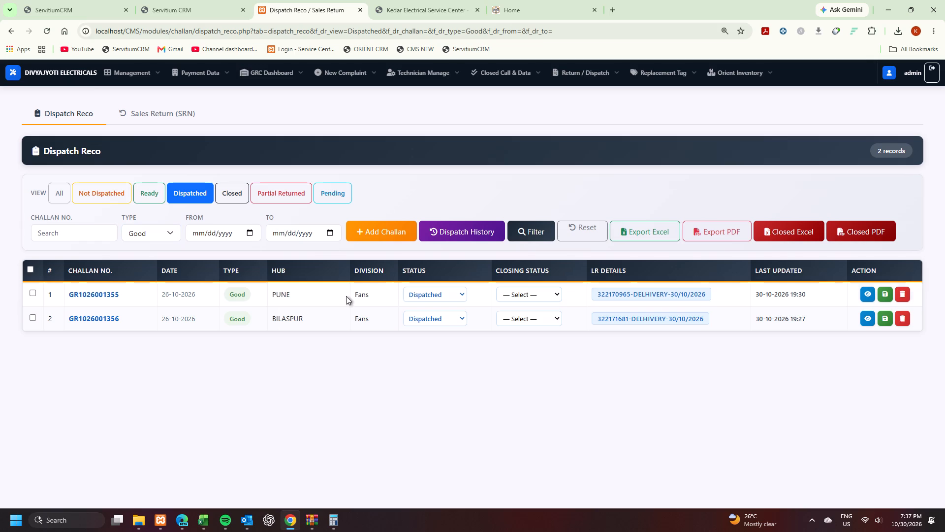
{"action": "double_click", "coordinate": [107, 294]}
{"action": "key", "text": "ctrl+c"}
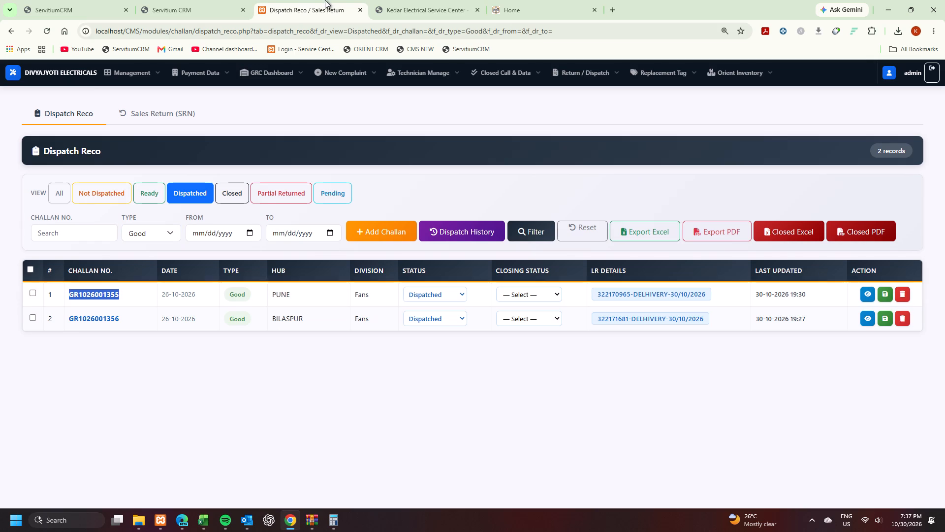
{"action": "left_click", "coordinate": [194, 0]}
{"action": "left_click", "coordinate": [207, 164]}
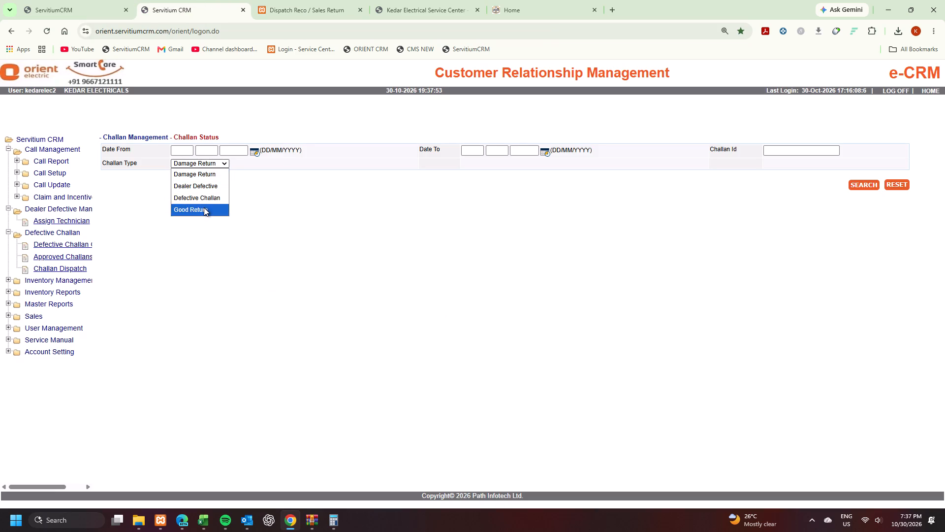
{"action": "left_click", "coordinate": [204, 207]}
{"action": "left_click", "coordinate": [801, 152]}
{"action": "key", "text": "ctrl+v"}
{"action": "left_click", "coordinate": [858, 180]}
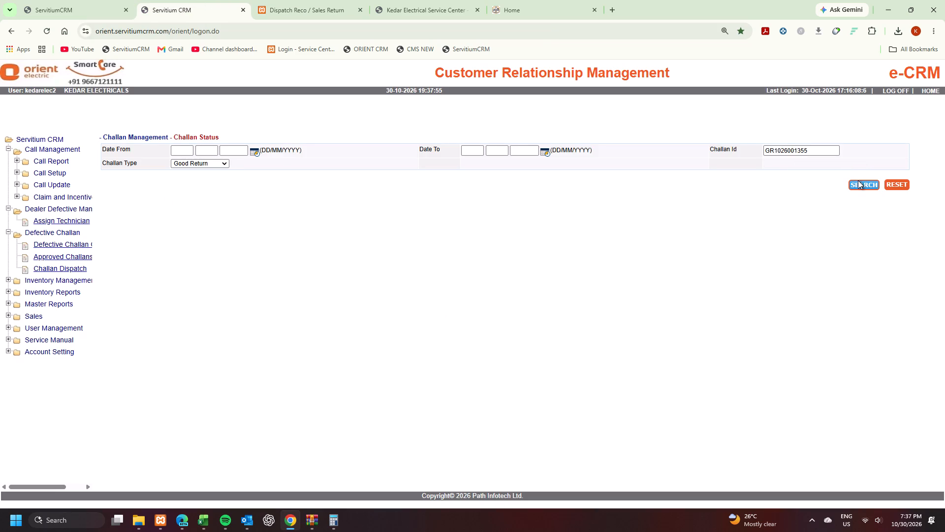
{"action": "left_click", "coordinate": [686, 218]}
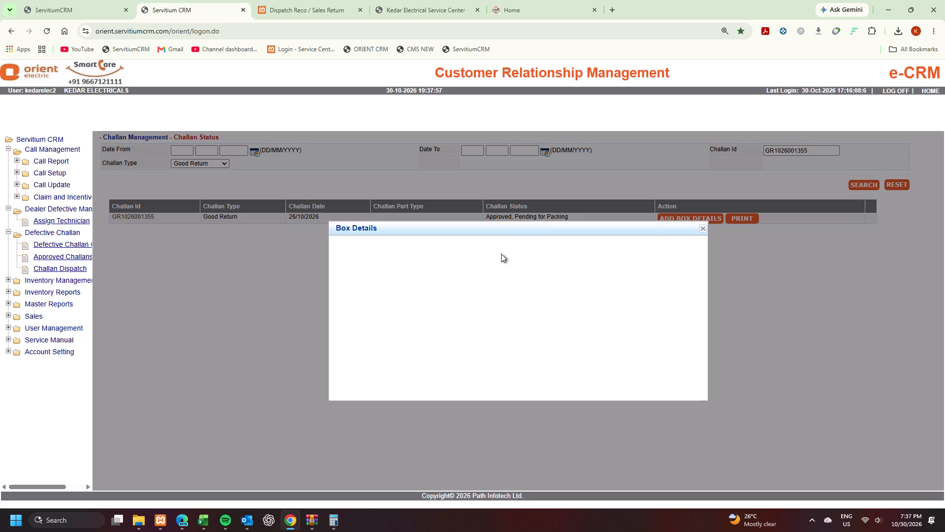
{"action": "left_click", "coordinate": [288, 2]}
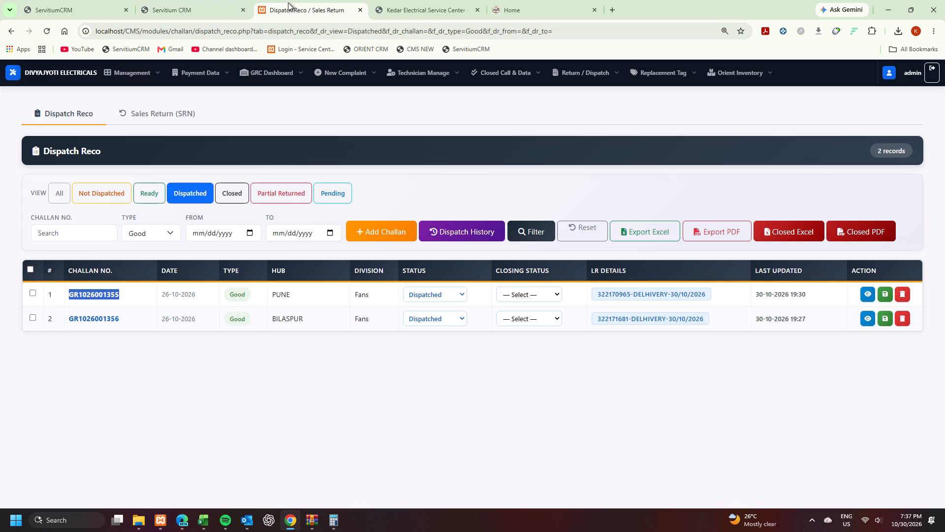
{"action": "left_click", "coordinate": [197, 10]}
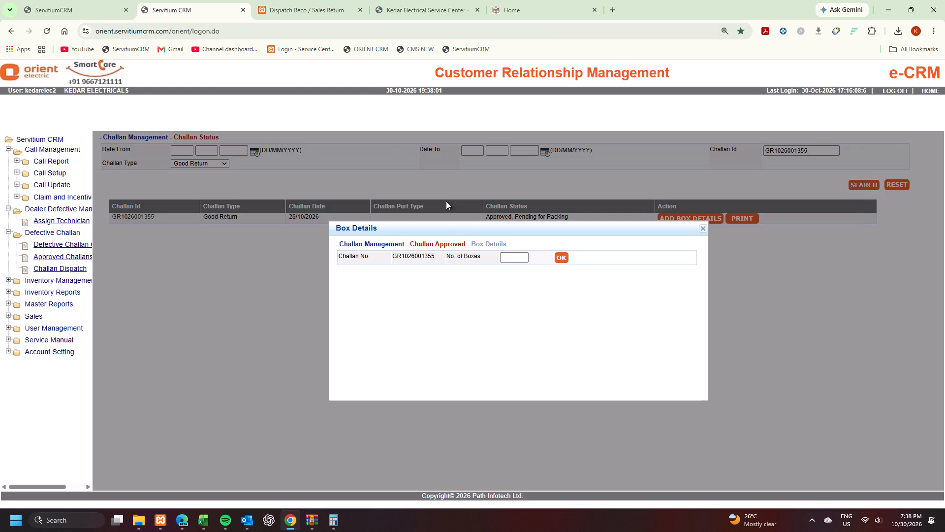
{"action": "left_click", "coordinate": [501, 262]}
{"action": "key", "text": "1"}
{"action": "left_click", "coordinate": [567, 257]}
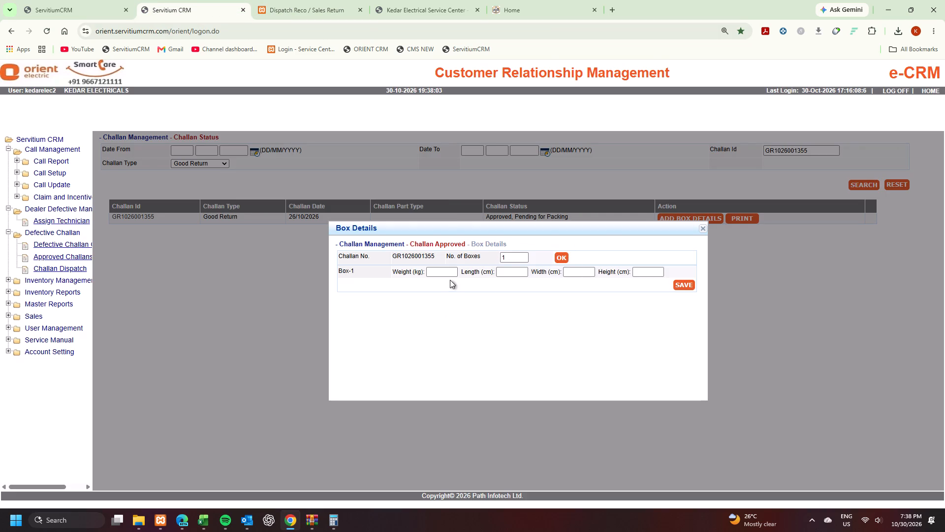
{"action": "left_click", "coordinate": [454, 269]}
{"action": "key", "text": "1"}
{"action": "left_click", "coordinate": [504, 275]}
{"action": "type", "text": "10"}
{"action": "left_click", "coordinate": [552, 273]}
{"action": "left_click", "coordinate": [571, 270]}
{"action": "type", "text": "20"}
{"action": "left_click", "coordinate": [660, 276]}
{"action": "key", "text": "3"}
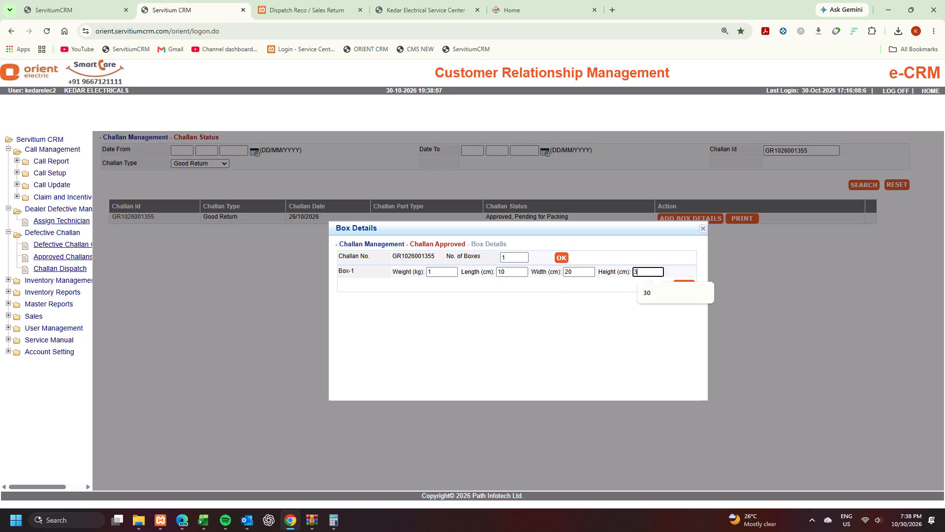
{"action": "key", "text": "0"}
{"action": "left_click", "coordinate": [678, 285]}
{"action": "left_click", "coordinate": [520, 92]}
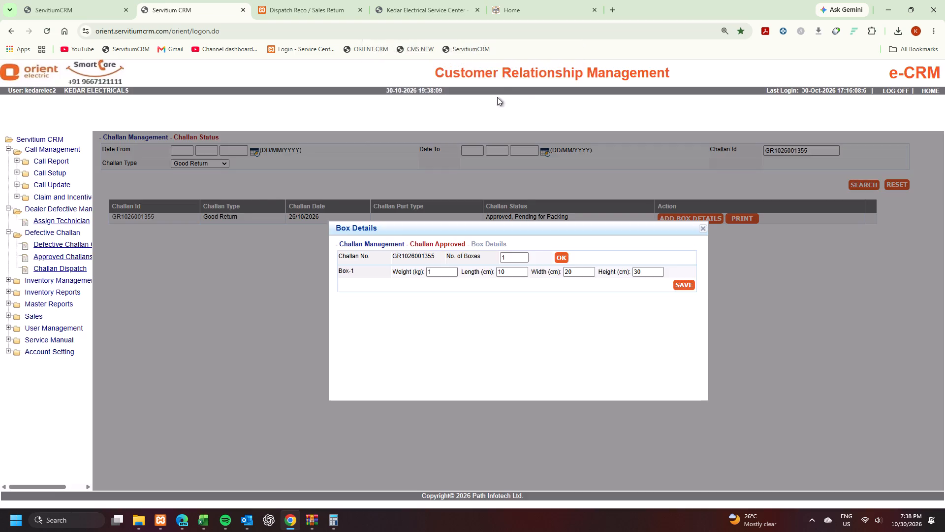
{"action": "left_click", "coordinate": [543, 93]}
{"action": "left_click", "coordinate": [310, 0]}
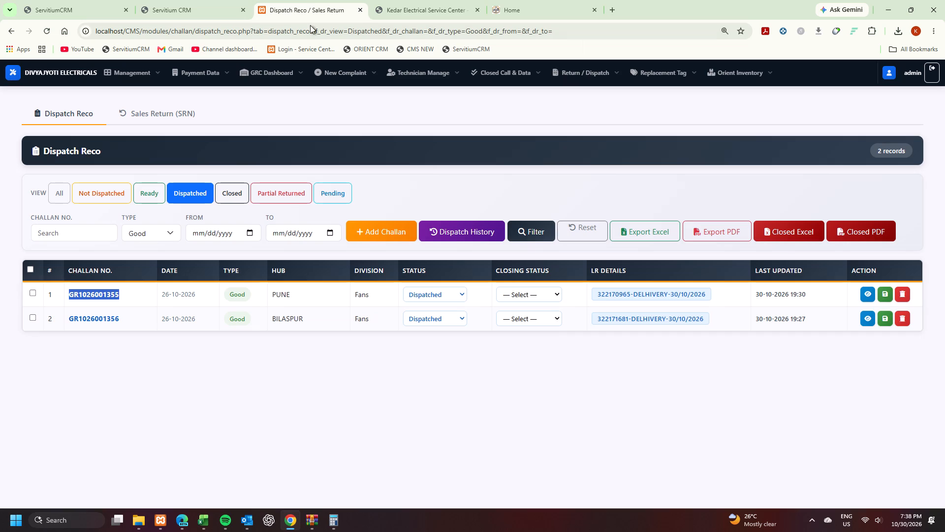
{"action": "double_click", "coordinate": [86, 316]}
{"action": "key", "text": "ctrl+c"}
{"action": "left_click", "coordinate": [201, 0]}
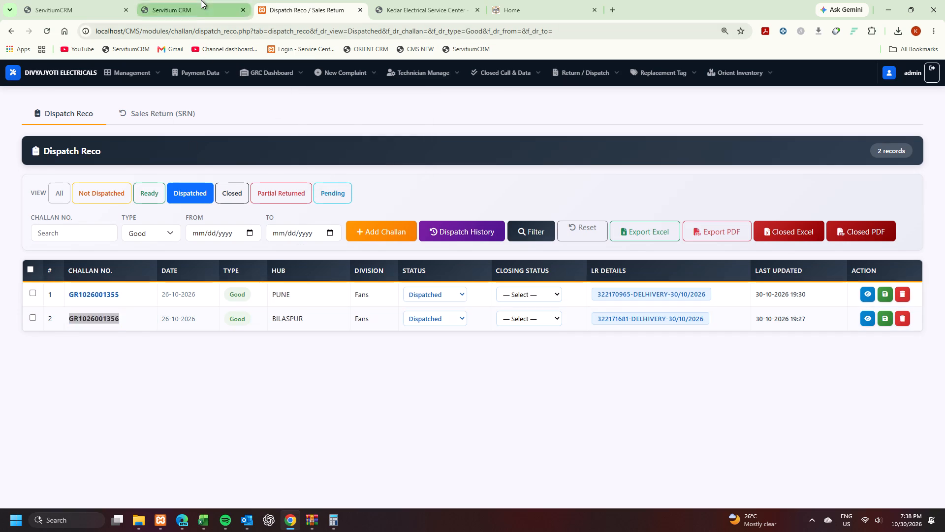
{"action": "left_click_drag", "start_coordinate": [822, 152], "coordinate": [726, 150]}
{"action": "key", "text": "BackSpace"}
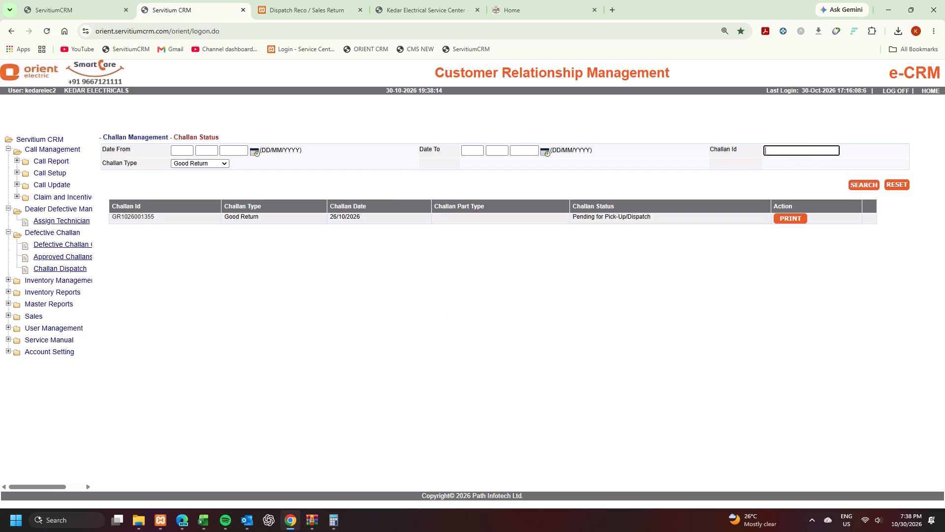
{"action": "key", "text": "ctrl+v"}
{"action": "left_click", "coordinate": [864, 187]}
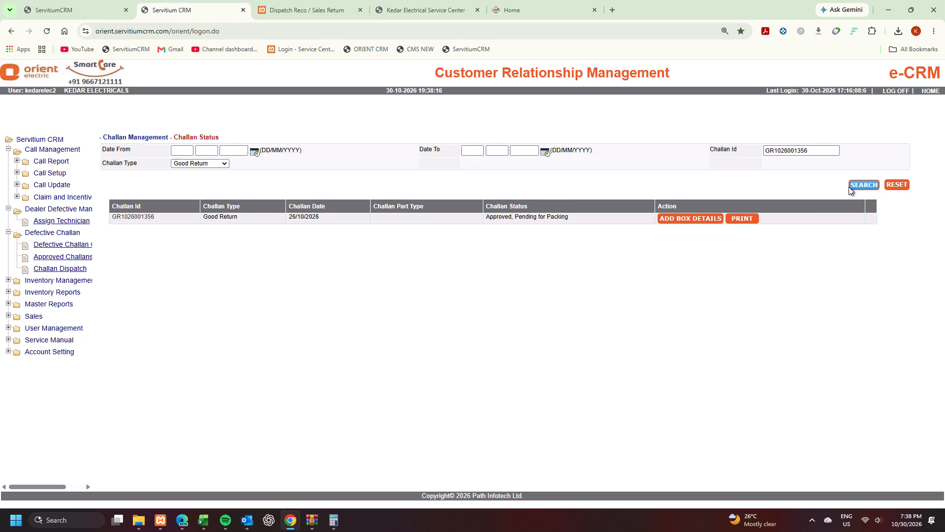
{"action": "left_click", "coordinate": [696, 224]}
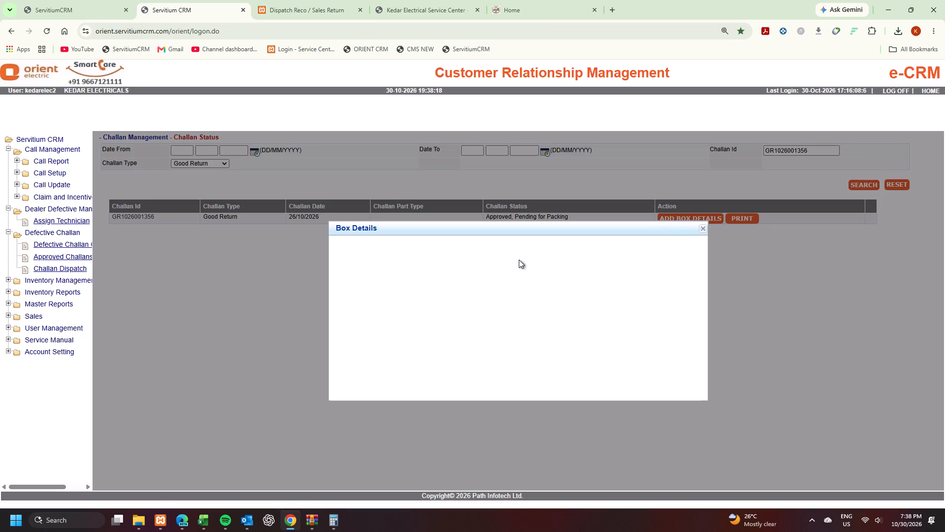
{"action": "left_click", "coordinate": [524, 258]}
{"action": "key", "text": "1"}
{"action": "left_click", "coordinate": [561, 261]}
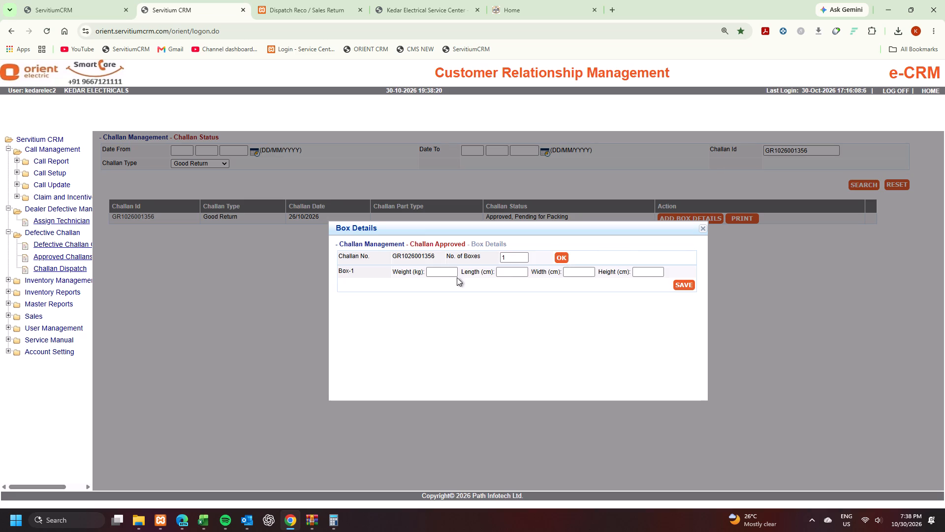
{"action": "left_click", "coordinate": [442, 272]}
{"action": "type", "text": "10"}
{"action": "left_click", "coordinate": [521, 273]}
{"action": "type", "text": "20"}
{"action": "left_click", "coordinate": [583, 272]}
{"action": "type", "text": "30"}
{"action": "left_click", "coordinate": [627, 272]}
{"action": "key", "text": "4"}
{"action": "left_click", "coordinate": [652, 274]}
{"action": "type", "text": "40"}
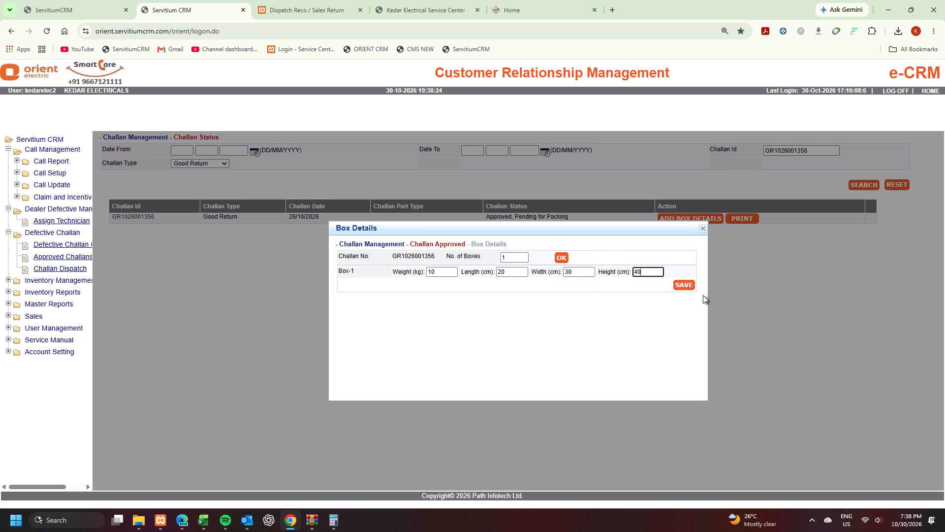
{"action": "left_click", "coordinate": [690, 288]}
{"action": "left_click", "coordinate": [516, 92]}
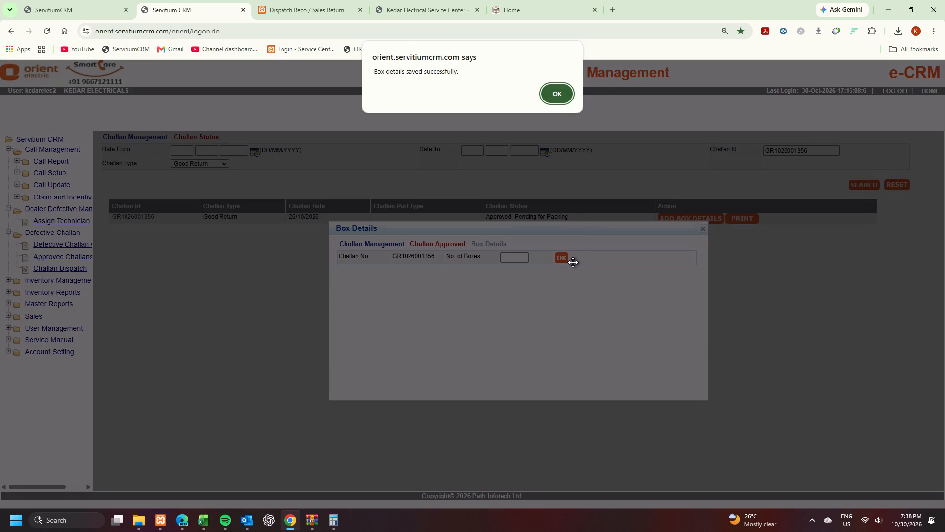
{"action": "left_click", "coordinate": [562, 99]}
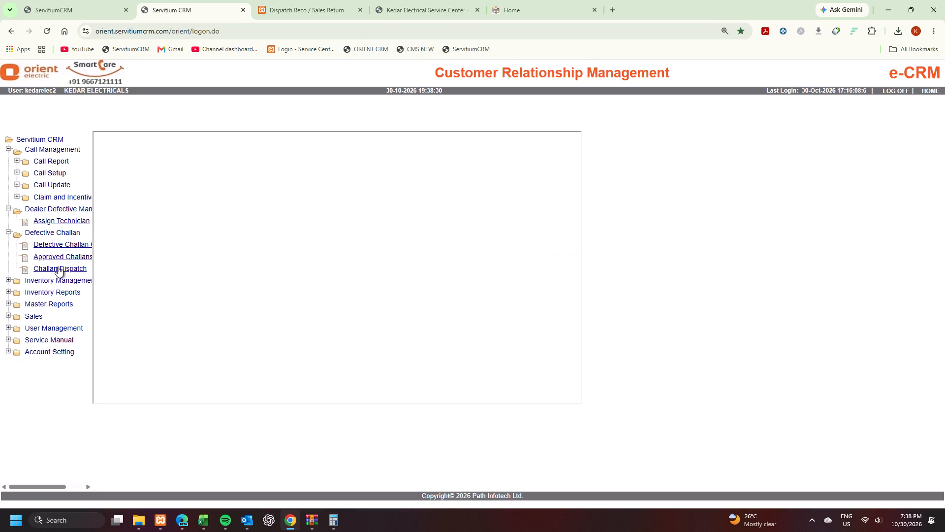
Search for new Good Return challans in the CRM's Challan Dispatch form.
{"action": "left_click", "coordinate": [58, 266]}
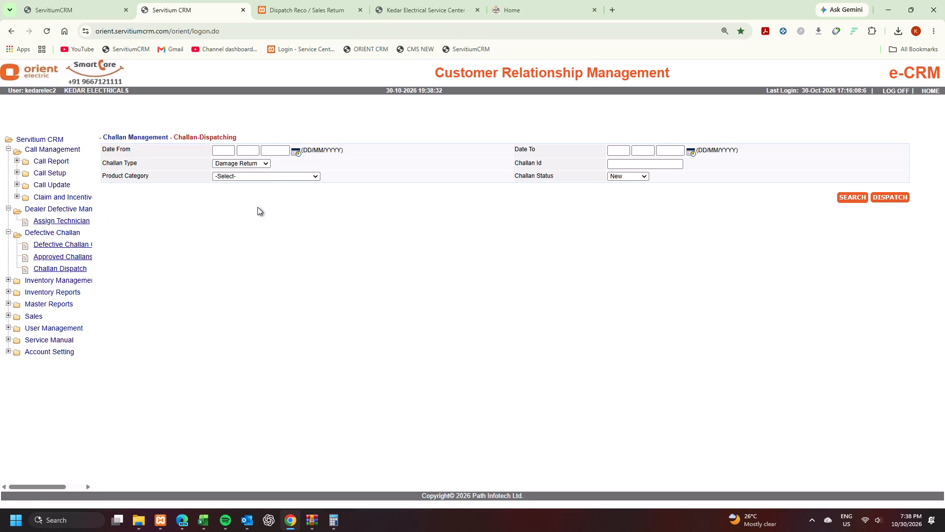
{"action": "left_click", "coordinate": [256, 167]}
{"action": "left_click", "coordinate": [253, 207]}
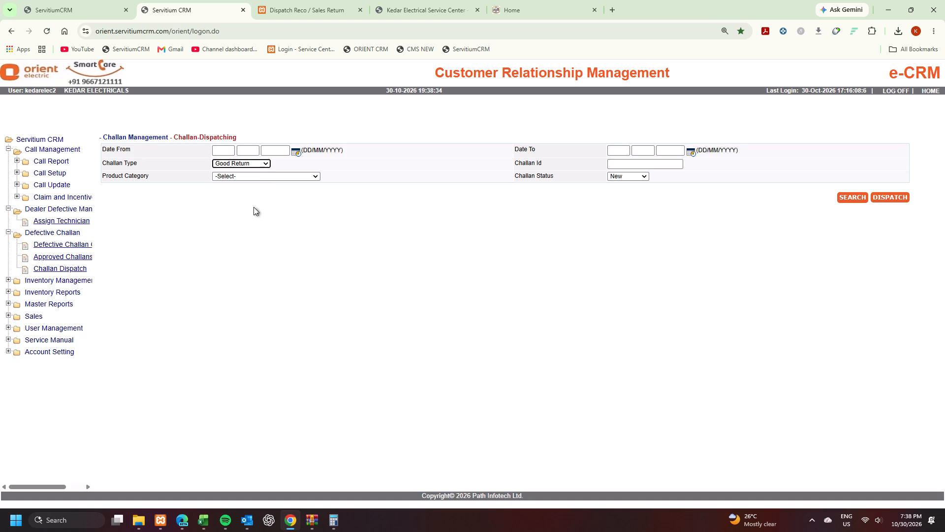
{"action": "left_click", "coordinate": [846, 200]}
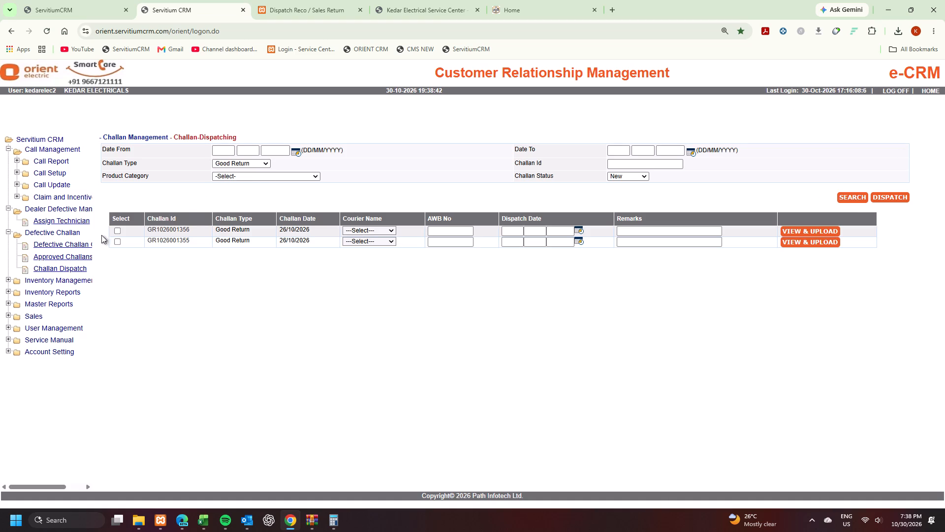
{"action": "left_click", "coordinate": [115, 233]}
{"action": "left_click", "coordinate": [121, 244]}
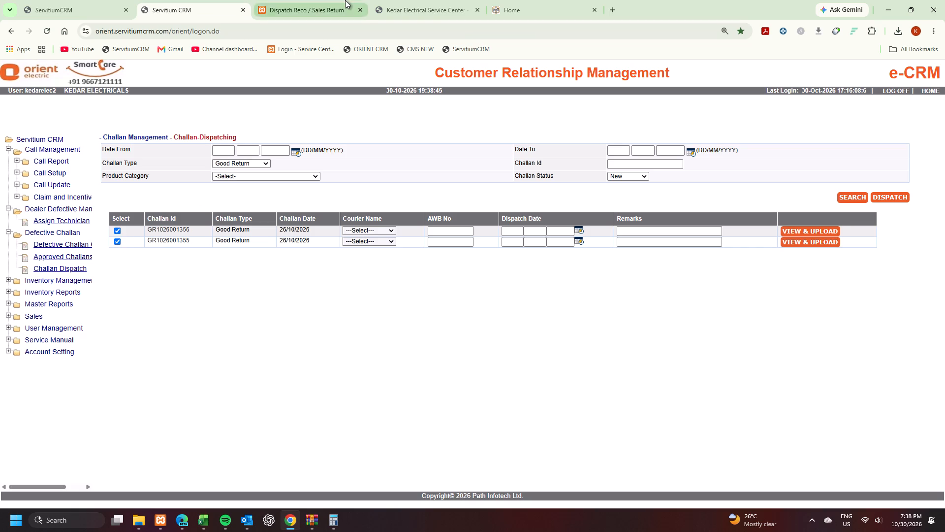
{"action": "left_click", "coordinate": [345, 0]}
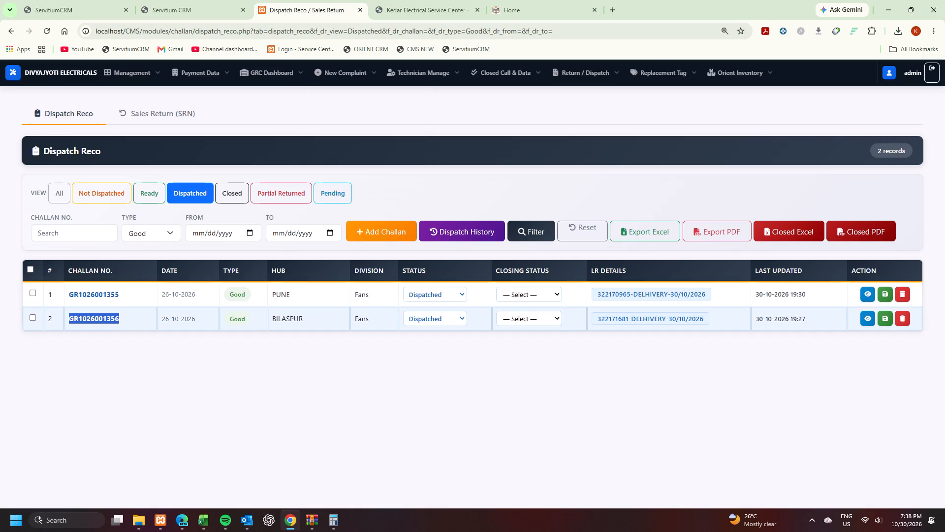
{"action": "double_click", "coordinate": [618, 319]}
{"action": "key", "text": "ctrl+c"}
{"action": "left_click", "coordinate": [215, 4]}
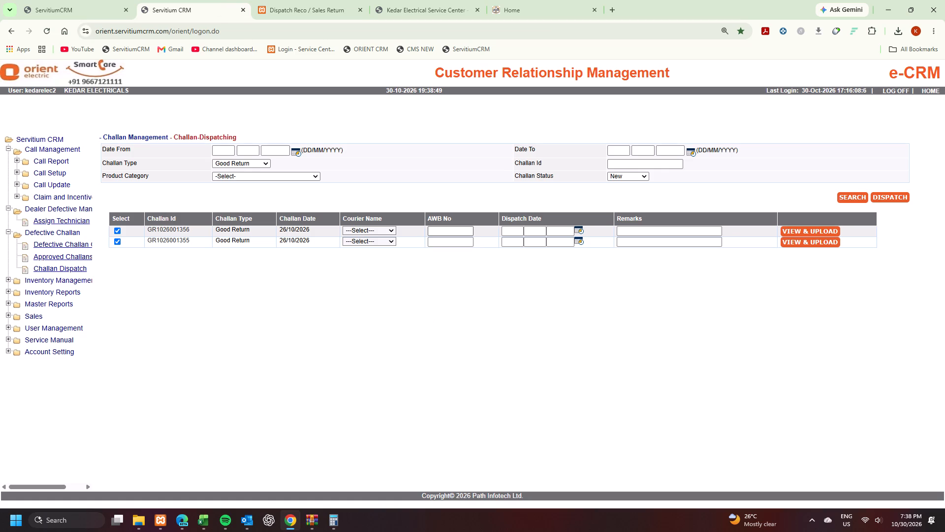
{"action": "left_click", "coordinate": [444, 233]}
{"action": "key", "text": "ctrl+v"}
{"action": "left_click", "coordinate": [318, 1]}
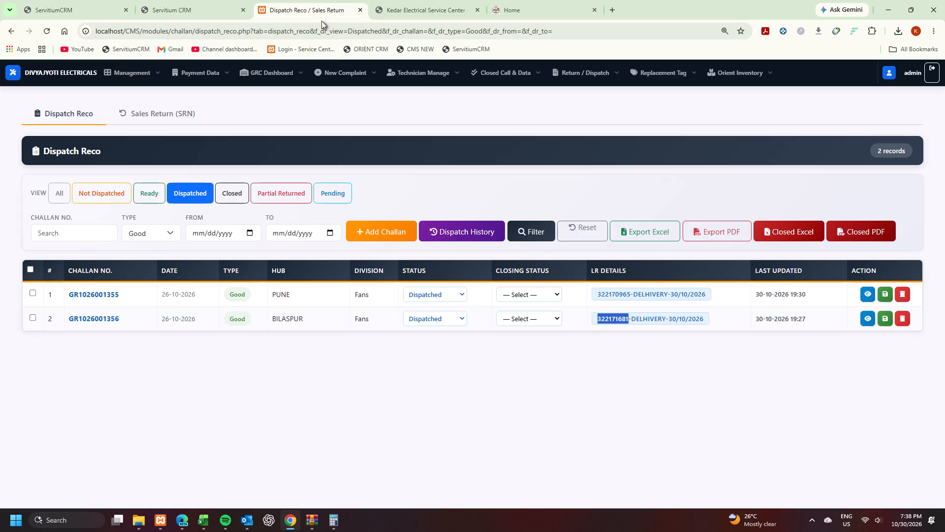
{"action": "double_click", "coordinate": [606, 296]}
{"action": "key", "text": "ctrl+c"}
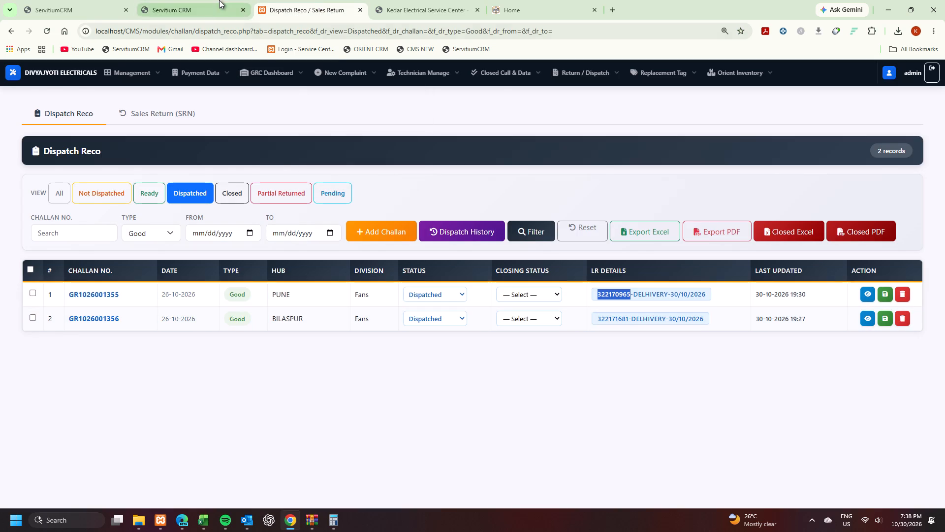
{"action": "left_click", "coordinate": [216, 0]}
{"action": "left_click", "coordinate": [459, 248]}
{"action": "left_click", "coordinate": [459, 244]}
{"action": "key", "text": "ctrl+v"}
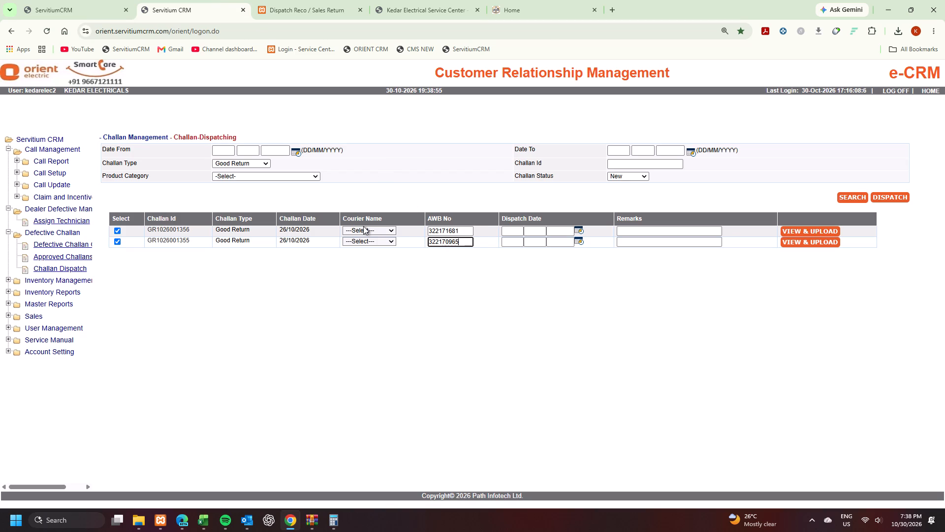
Set the courier name to Delhivery for both Good Return challans.
{"action": "left_click", "coordinate": [362, 226]}
{"action": "left_click", "coordinate": [364, 285]}
{"action": "left_click", "coordinate": [369, 242]}
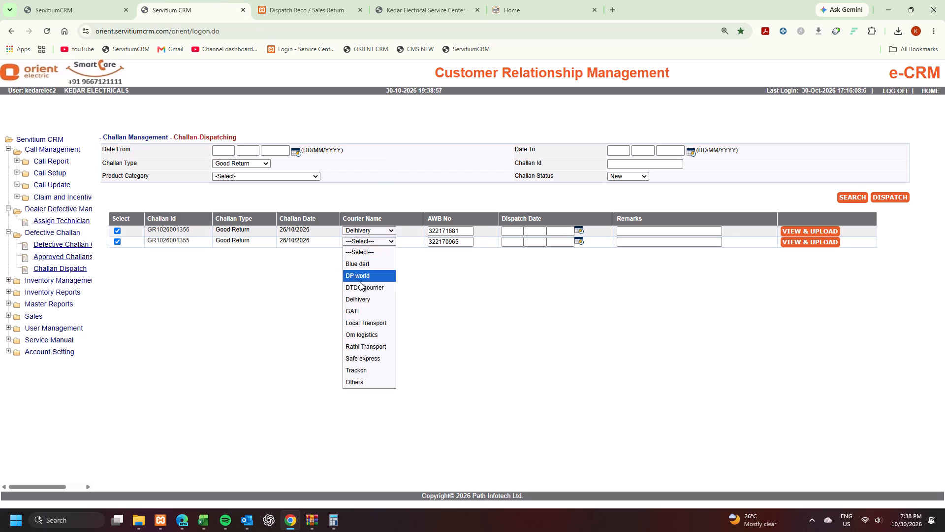
{"action": "left_click", "coordinate": [356, 297]}
Set the dispatch date to 30/10/2026 for both Good Return challans.
{"action": "left_click", "coordinate": [579, 230]}
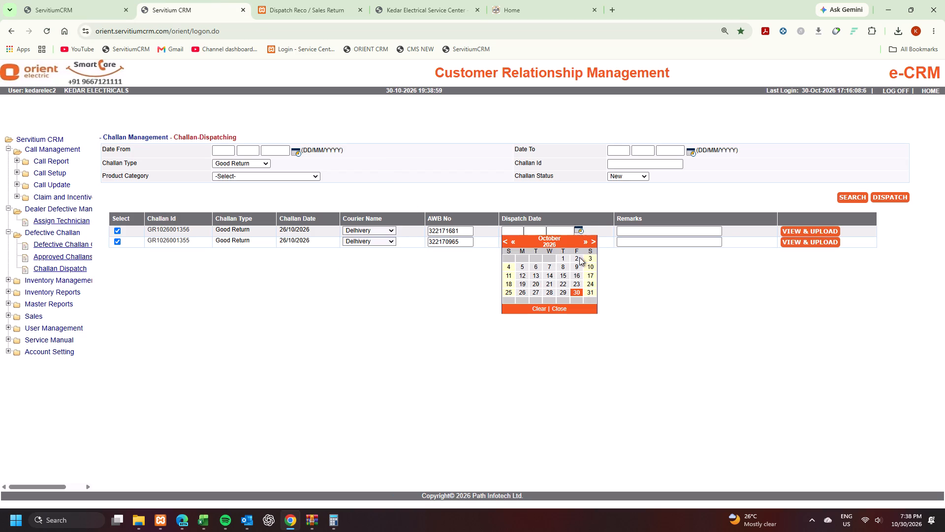
{"action": "left_click", "coordinate": [579, 294]}
{"action": "left_click", "coordinate": [578, 243]}
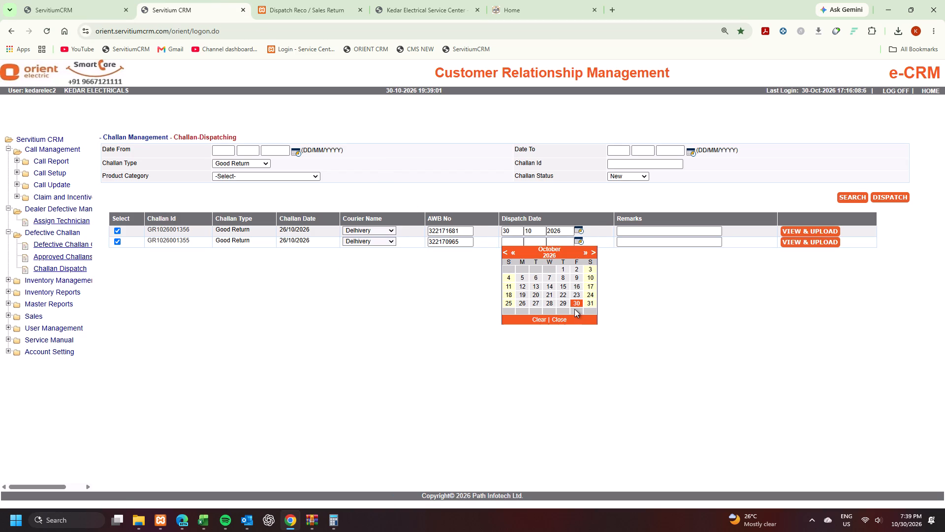
{"action": "left_click", "coordinate": [575, 304]}
{"action": "left_click", "coordinate": [642, 228]}
{"action": "type", "text": "dispatched"}
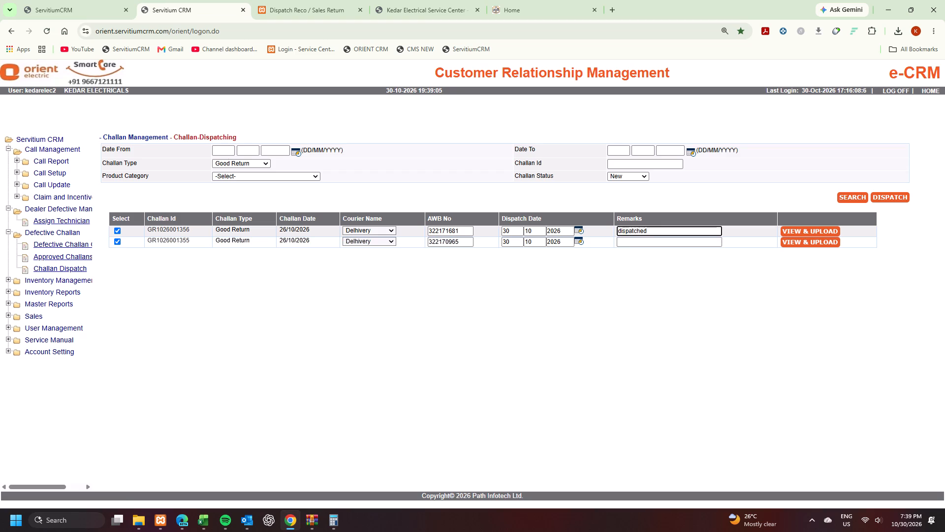
{"action": "left_click_drag", "start_coordinate": [661, 231], "coordinate": [585, 240]}
{"action": "key", "text": "ctrl+c"}
{"action": "key", "text": "ctrl+v"}
{"action": "left_click_drag", "start_coordinate": [672, 231], "coordinate": [617, 232]}
{"action": "key", "text": "ctrl+c"}
{"action": "left_click", "coordinate": [627, 243]}
{"action": "key", "text": "ctrl+v"}
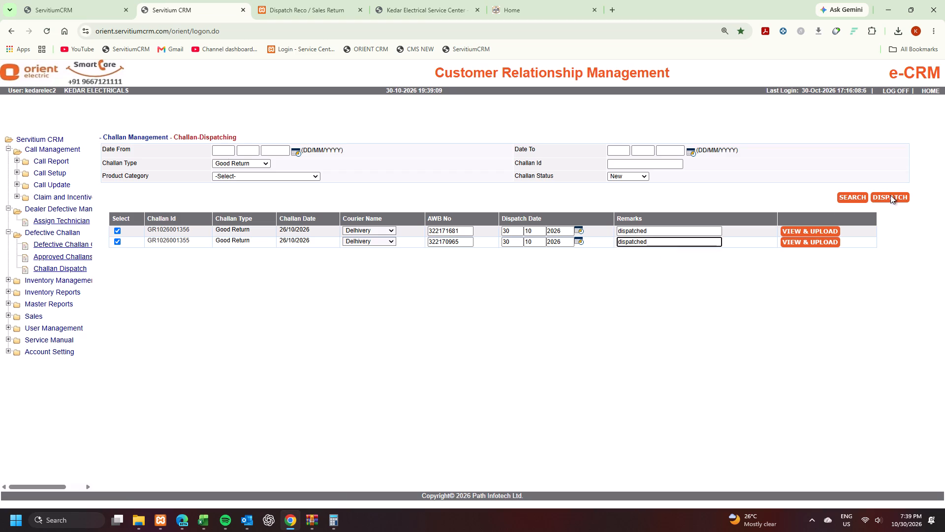
{"action": "left_click", "coordinate": [890, 197]}
{"action": "left_click", "coordinate": [539, 99]}
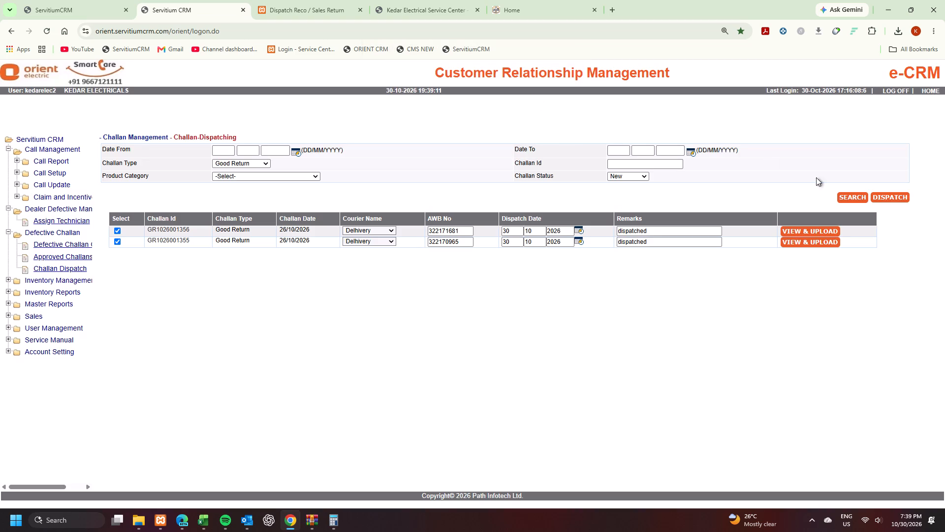
{"action": "left_click", "coordinate": [891, 198]}
{"action": "left_click", "coordinate": [509, 92]}
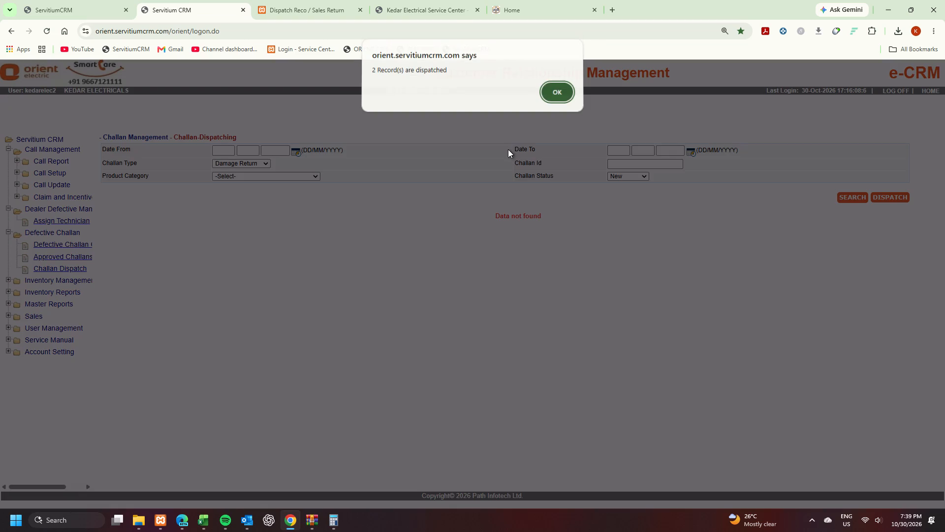
{"action": "left_click", "coordinate": [534, 89]}
{"action": "left_click", "coordinate": [550, 92]}
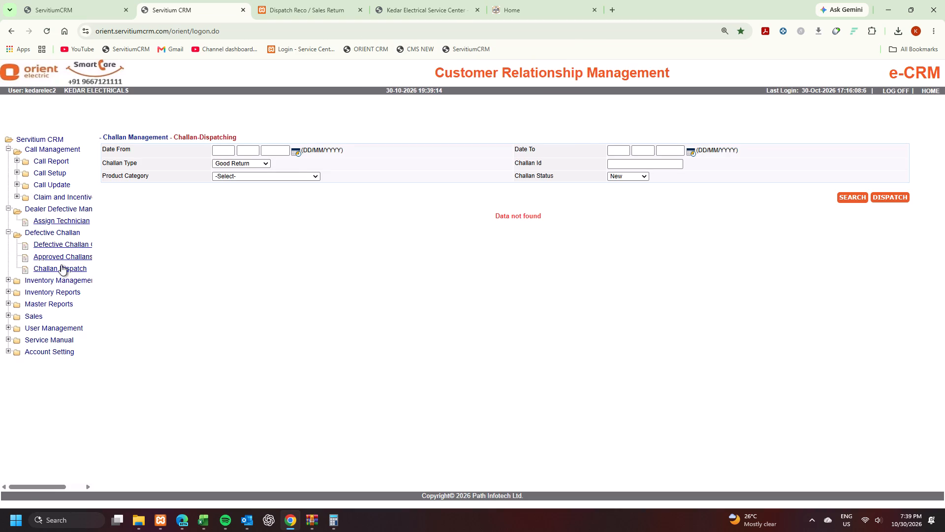
Open the CRM's approved challans page, and filter the dispatched challans in Dispatch Reco by type Defective.
{"action": "left_click", "coordinate": [69, 259]}
{"action": "left_click", "coordinate": [273, 0]}
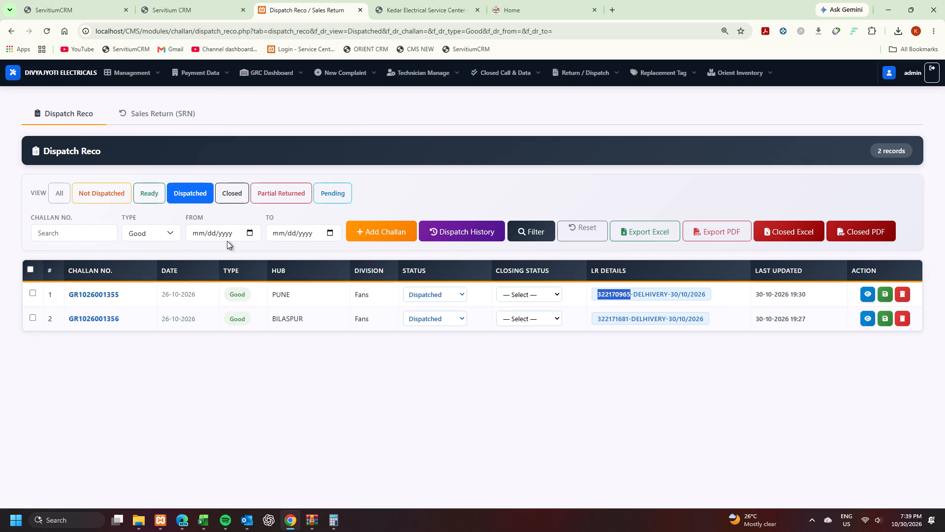
{"action": "left_click", "coordinate": [155, 235]}
{"action": "left_click", "coordinate": [150, 272]}
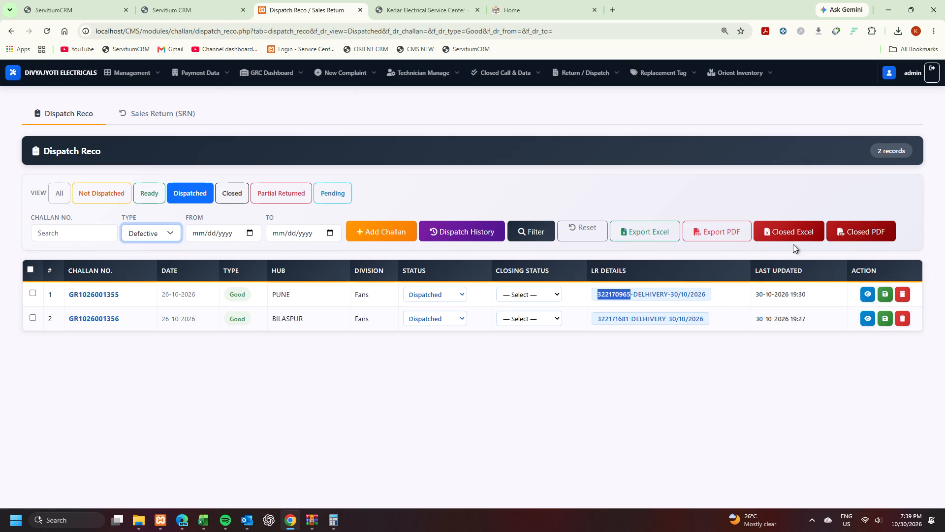
{"action": "left_click", "coordinate": [524, 227]}
{"action": "scroll", "coordinate": [516, 250], "scroll_direction": "down", "scroll_amount": 6}
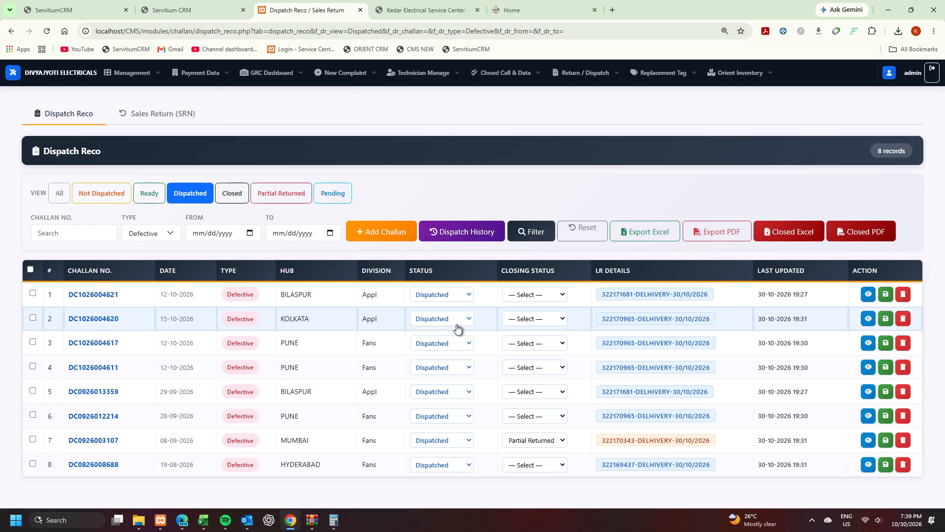
{"action": "double_click", "coordinate": [109, 295]}
{"action": "key", "text": "ctrl+c"}
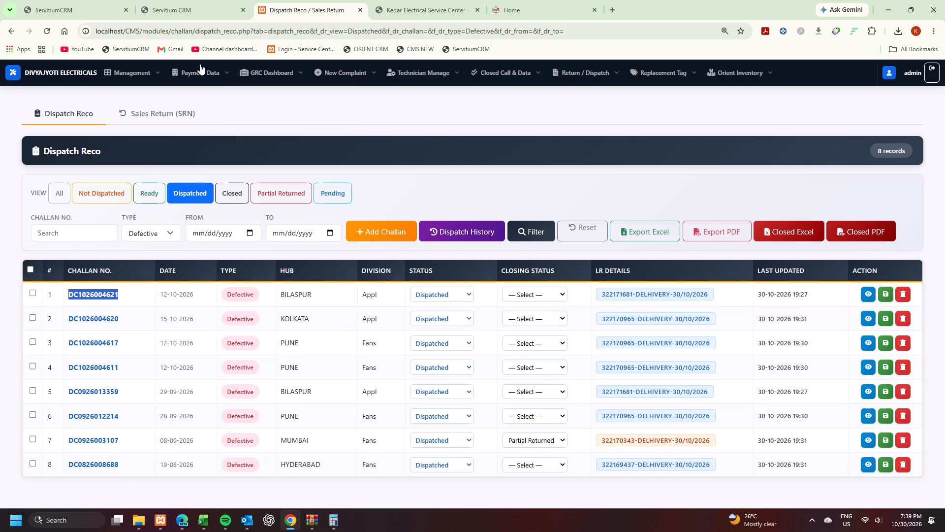
{"action": "left_click", "coordinate": [215, 0]}
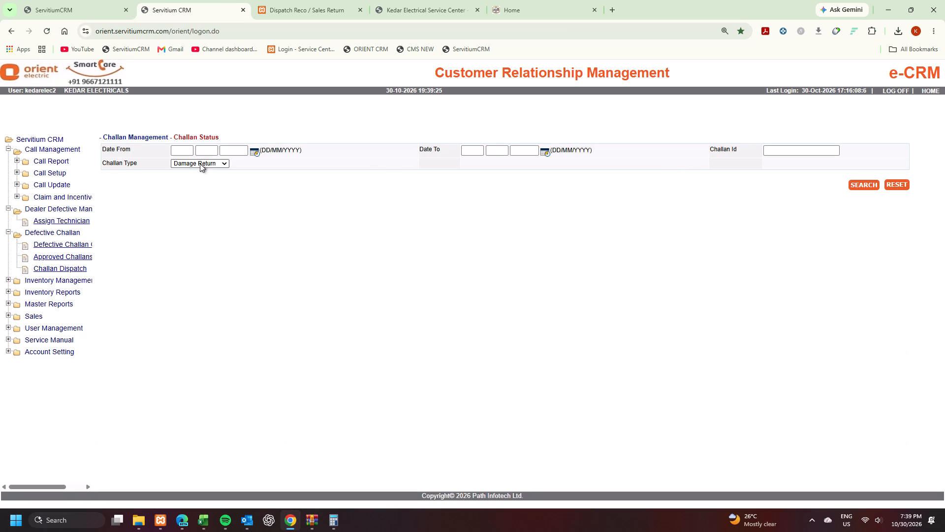
{"action": "left_click", "coordinate": [201, 163]}
{"action": "left_click", "coordinate": [211, 199]}
{"action": "left_click", "coordinate": [813, 154]}
{"action": "key", "text": "ctrl+v"}
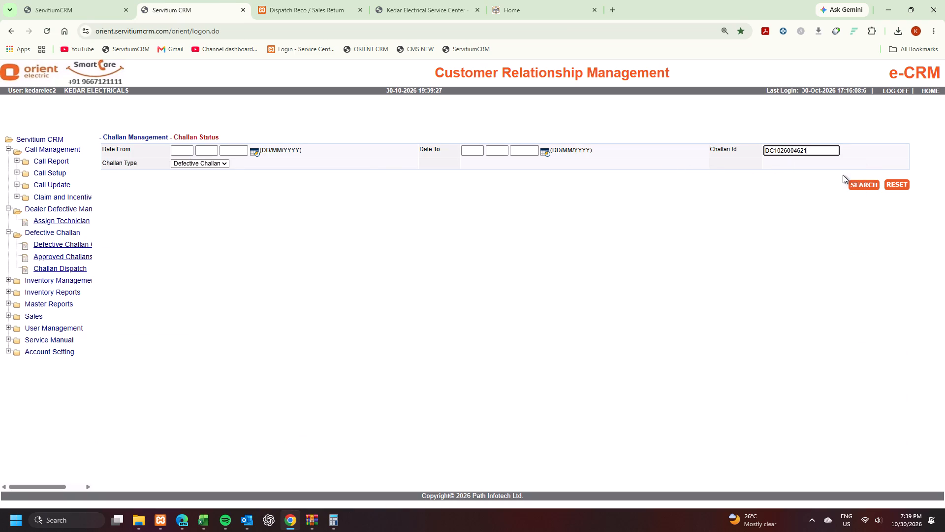
{"action": "left_click", "coordinate": [856, 182]}
{"action": "left_click", "coordinate": [688, 221]}
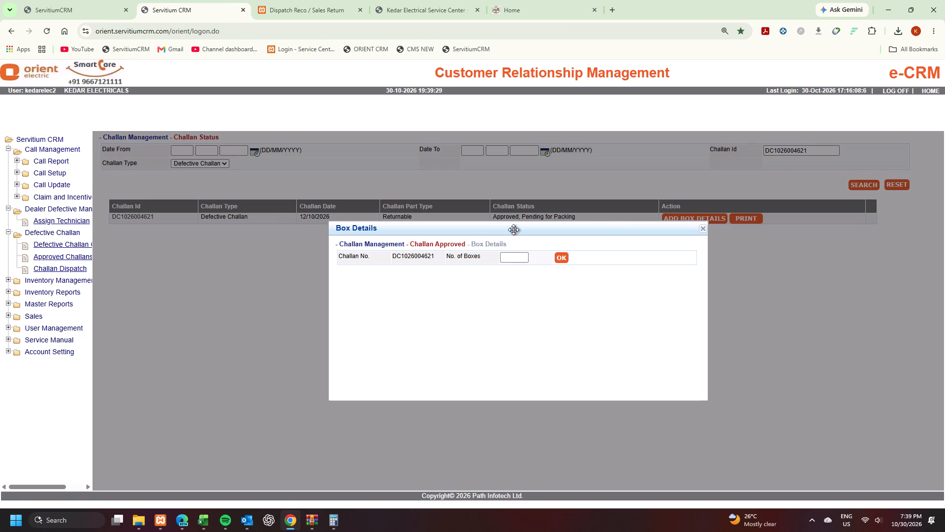
{"action": "left_click", "coordinate": [506, 258]}
{"action": "key", "text": "1"}
{"action": "left_click", "coordinate": [554, 256]}
{"action": "left_click", "coordinate": [570, 260]}
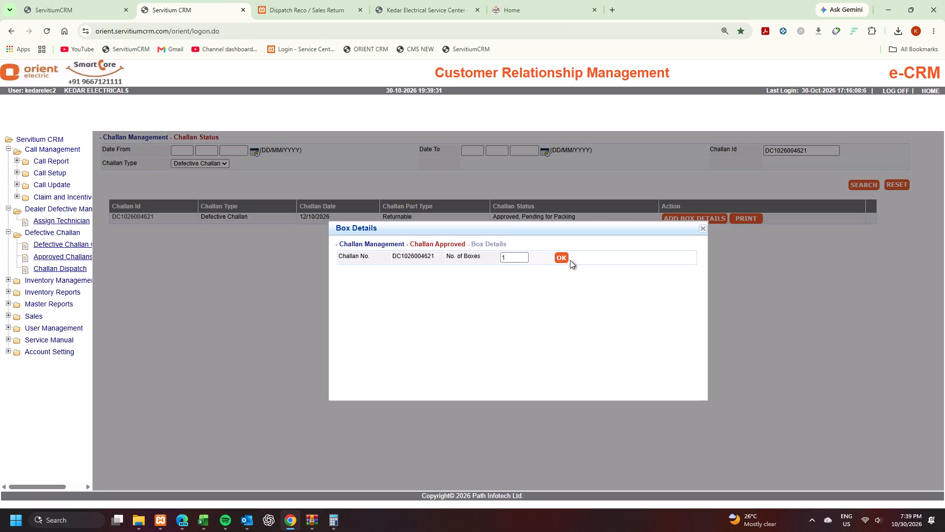
{"action": "left_click", "coordinate": [565, 259]}
{"action": "left_click", "coordinate": [461, 275]}
{"action": "left_click", "coordinate": [441, 269]}
{"action": "key", "text": "1"}
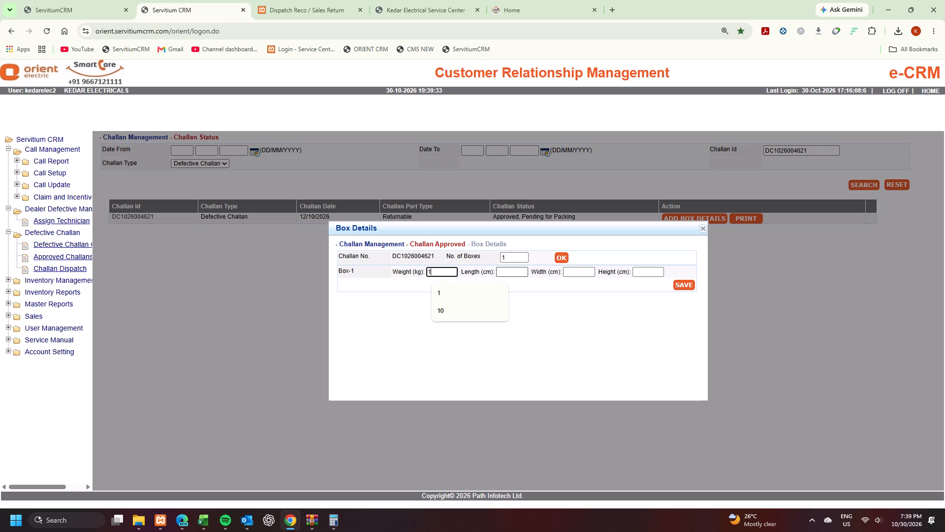
{"action": "left_click", "coordinate": [519, 271]}
{"action": "left_click", "coordinate": [519, 289]}
{"action": "left_click", "coordinate": [577, 277]}
{"action": "left_click", "coordinate": [585, 272]}
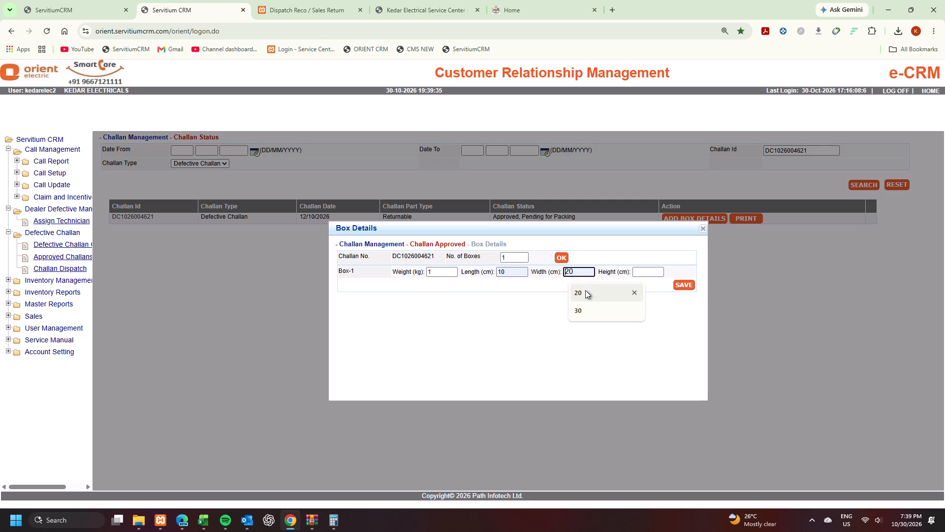
{"action": "left_click", "coordinate": [585, 291]}
{"action": "left_click", "coordinate": [604, 290]}
{"action": "left_click", "coordinate": [655, 275]}
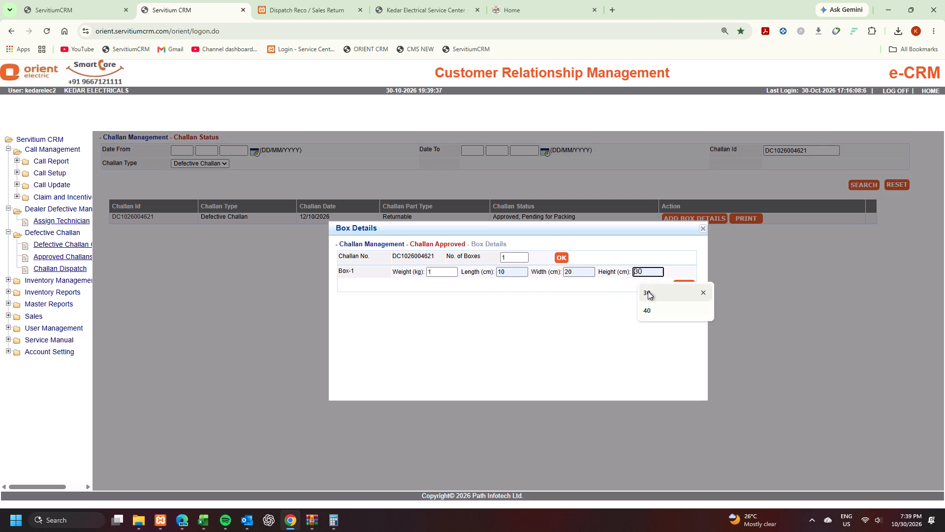
{"action": "left_click", "coordinate": [647, 297]}
{"action": "left_click", "coordinate": [648, 294]}
{"action": "left_click", "coordinate": [684, 286]}
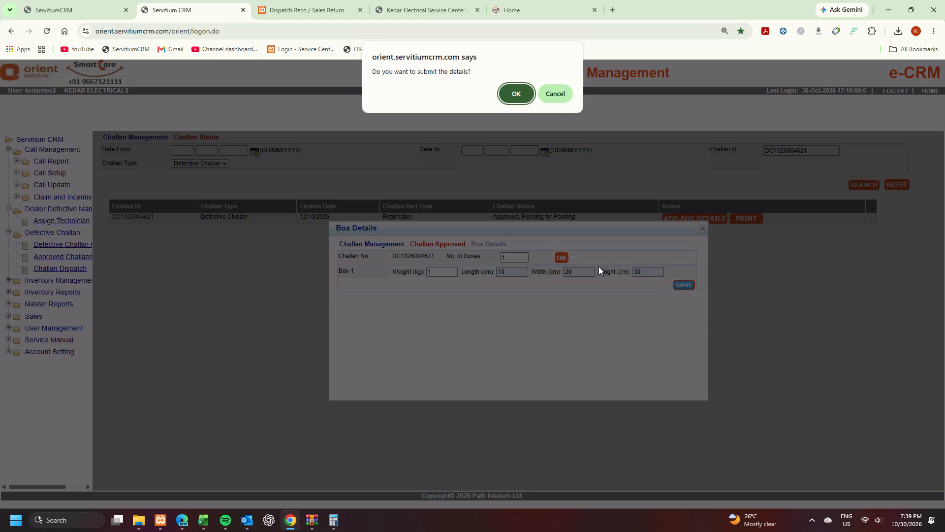
{"action": "left_click", "coordinate": [523, 98]}
{"action": "left_click", "coordinate": [552, 93]}
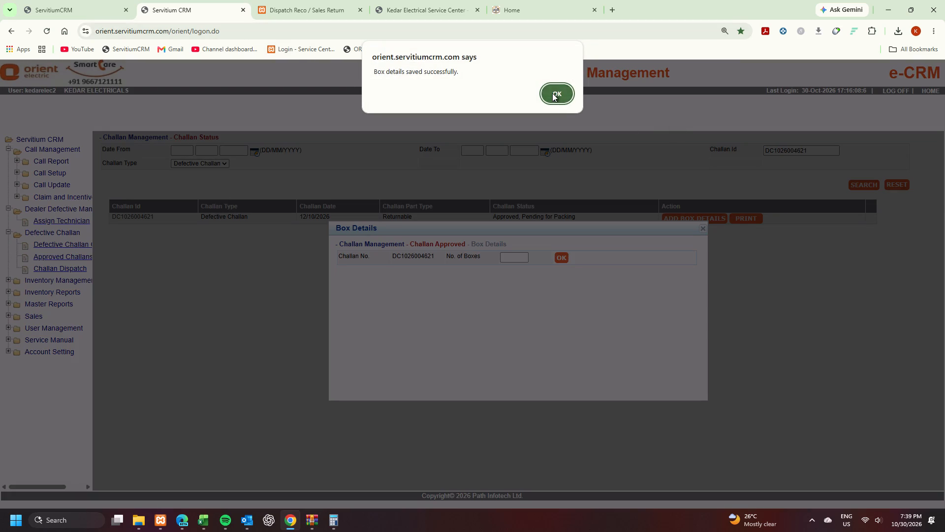
{"action": "left_click", "coordinate": [305, 7]}
{"action": "double_click", "coordinate": [110, 316]}
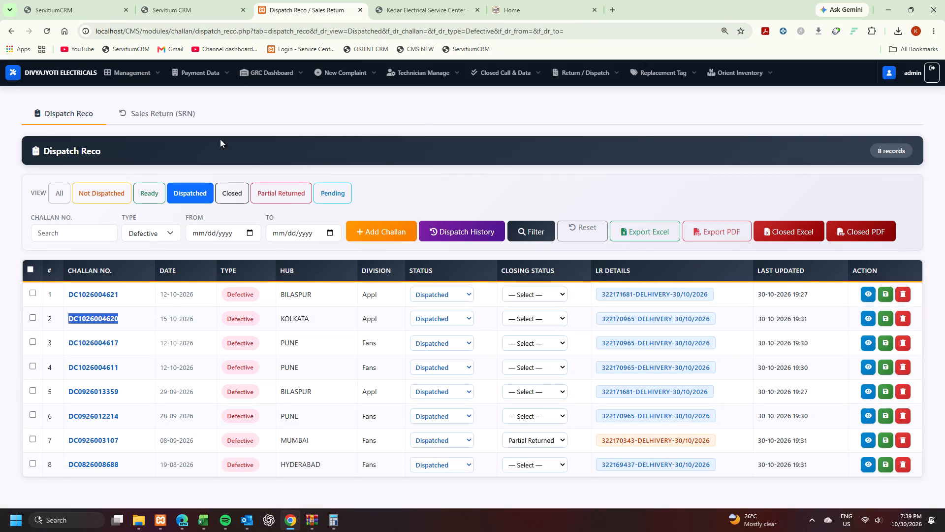
{"action": "key", "text": "ctrl+c"}
{"action": "left_click", "coordinate": [208, 0]}
{"action": "left_click_drag", "start_coordinate": [812, 154], "coordinate": [693, 151]}
{"action": "key", "text": "BackSpace"}
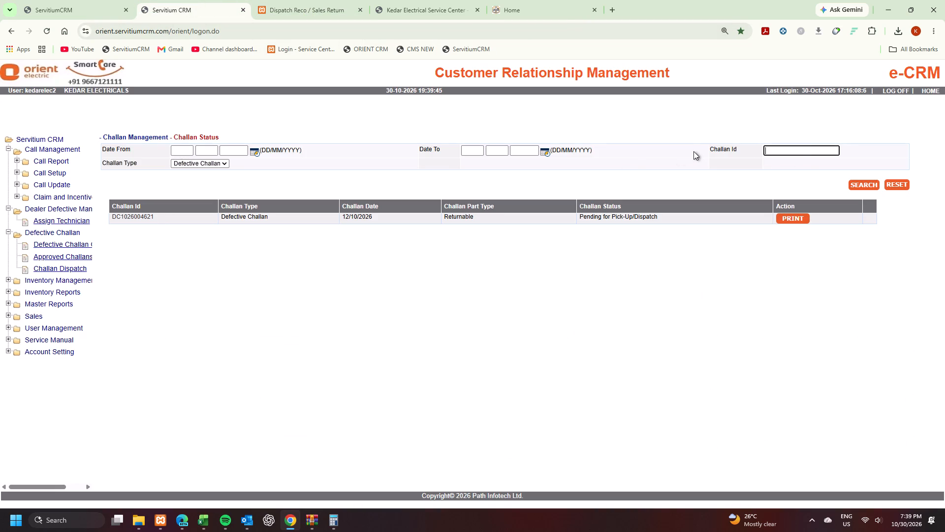
{"action": "left_click_drag", "start_coordinate": [693, 151], "coordinate": [697, 152]}
{"action": "key", "text": "ctrl+v"}
{"action": "left_click", "coordinate": [856, 187]}
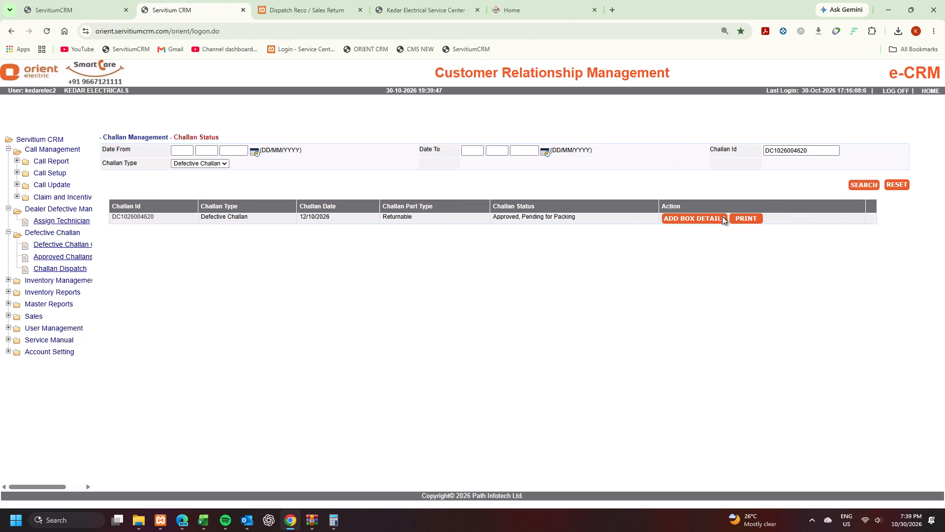
{"action": "left_click", "coordinate": [695, 216]}
{"action": "left_click", "coordinate": [522, 257]}
{"action": "key", "text": "1"}
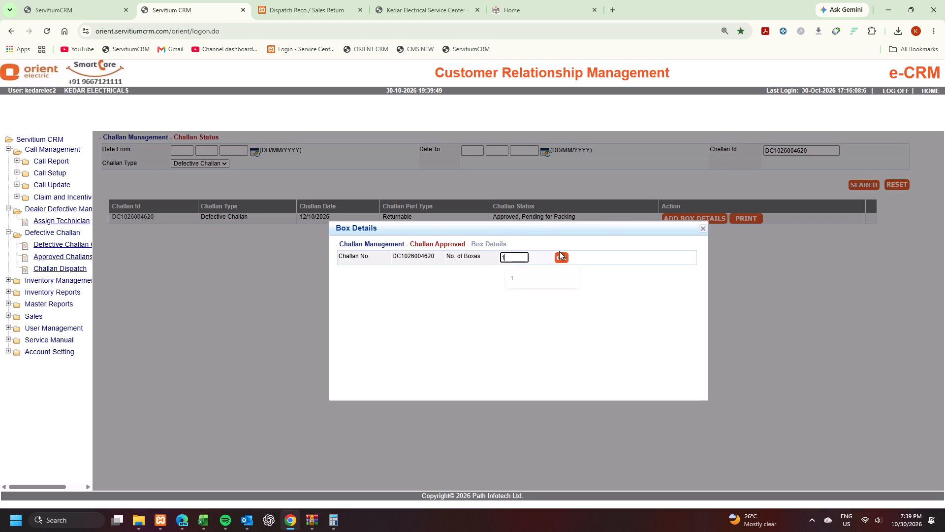
{"action": "left_click", "coordinate": [559, 251]}
{"action": "left_click", "coordinate": [557, 253]}
{"action": "left_click", "coordinate": [440, 275]}
{"action": "key", "text": "1"}
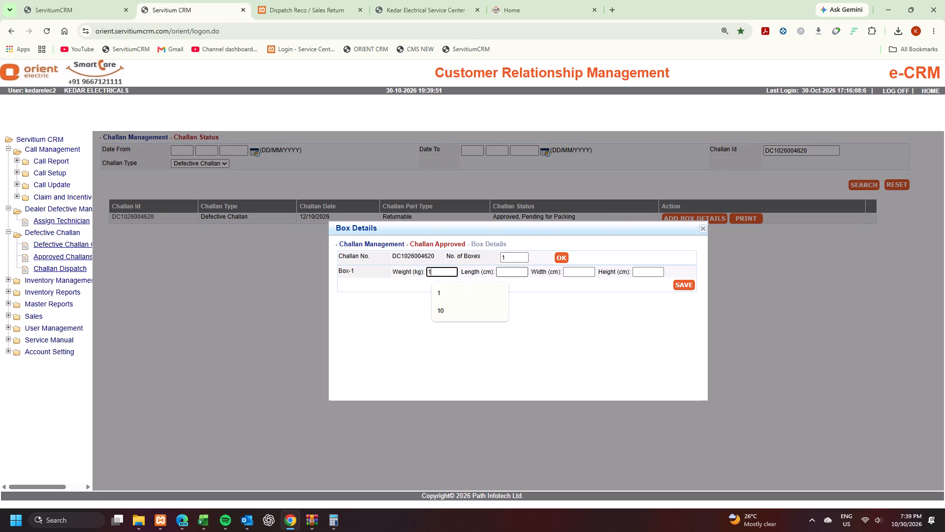
{"action": "left_click", "coordinate": [510, 273]}
{"action": "type", "text": "10"}
{"action": "left_click", "coordinate": [581, 271]}
{"action": "type", "text": "20"}
{"action": "left_click", "coordinate": [659, 273]}
{"action": "type", "text": "30"}
{"action": "left_click", "coordinate": [692, 290]}
{"action": "left_click", "coordinate": [683, 286]}
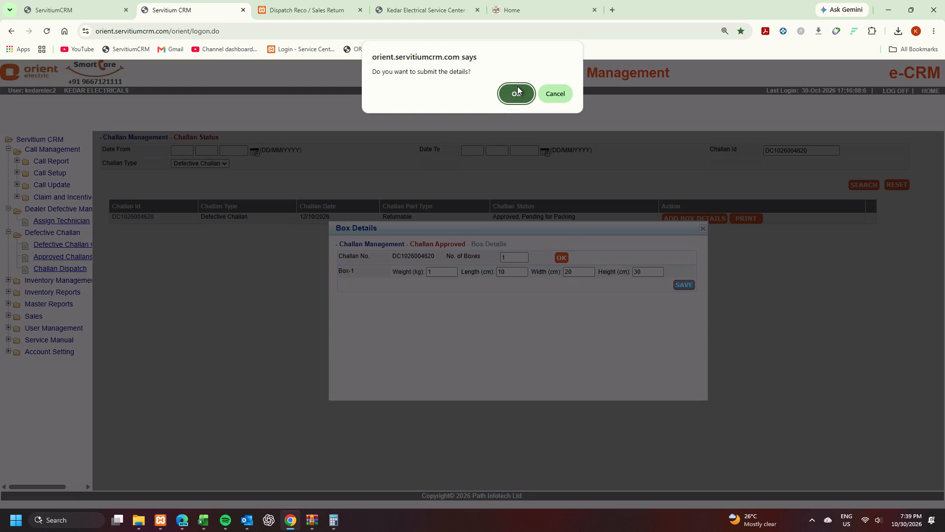
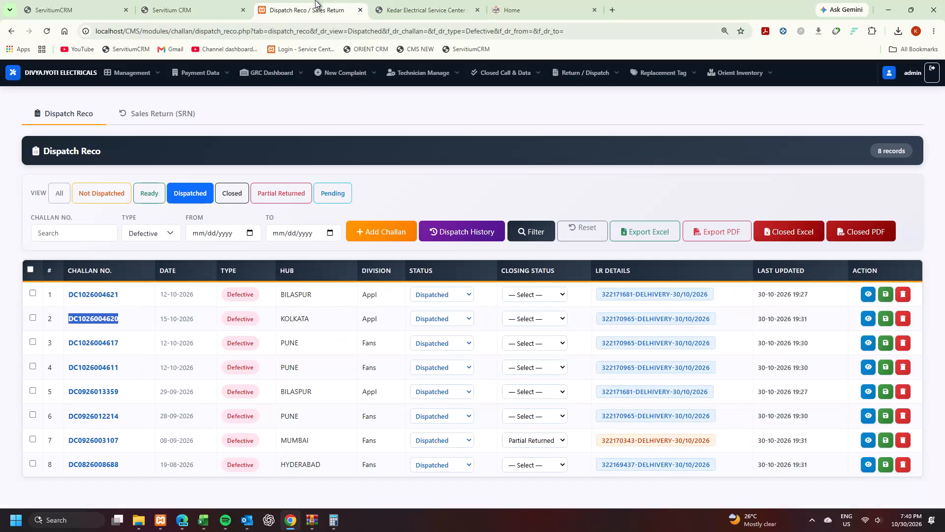
{"action": "double_click", "coordinate": [102, 340]}
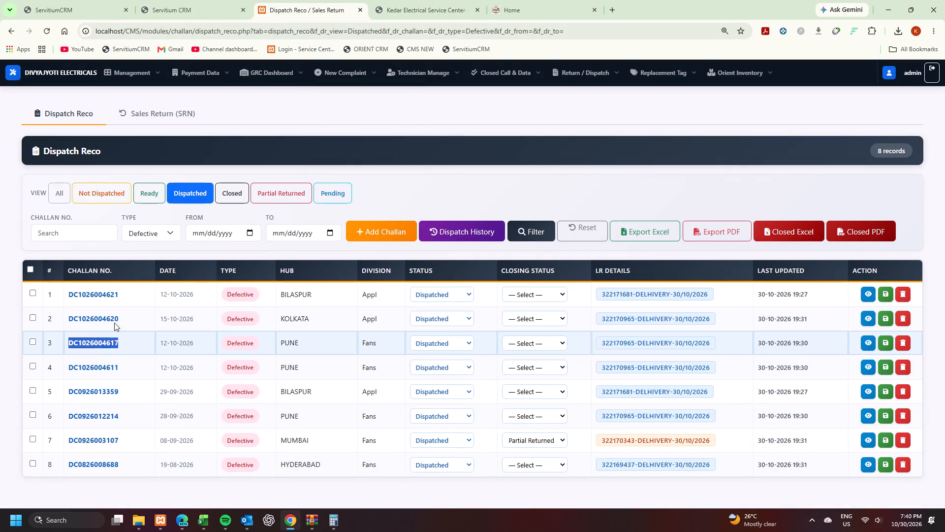
{"action": "key", "text": "ctrl+c"}
{"action": "left_click", "coordinate": [189, 0]}
{"action": "key", "text": "ctrl+v"}
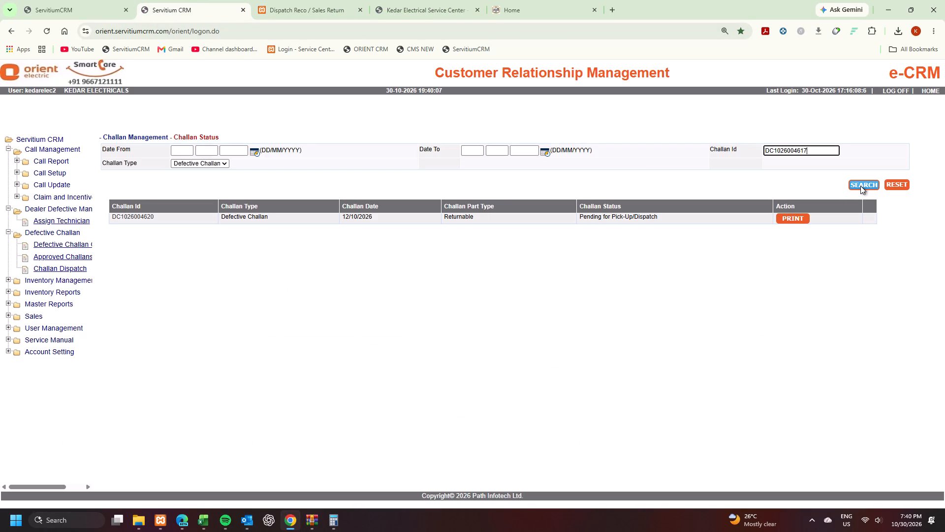
{"action": "left_click", "coordinate": [860, 186]}
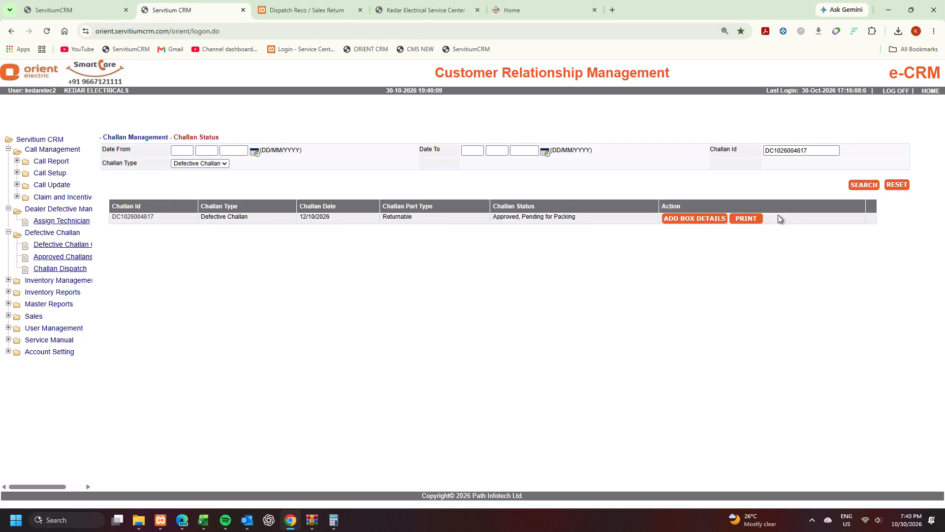
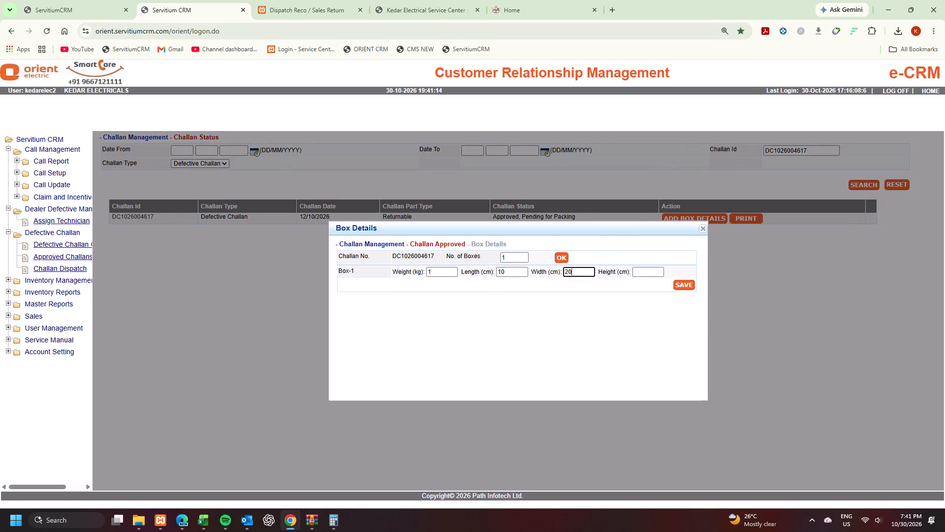
{"action": "left_click", "coordinate": [639, 271]}
{"action": "key", "text": "3"}
{"action": "key", "text": "0"}
{"action": "left_click", "coordinate": [683, 281]}
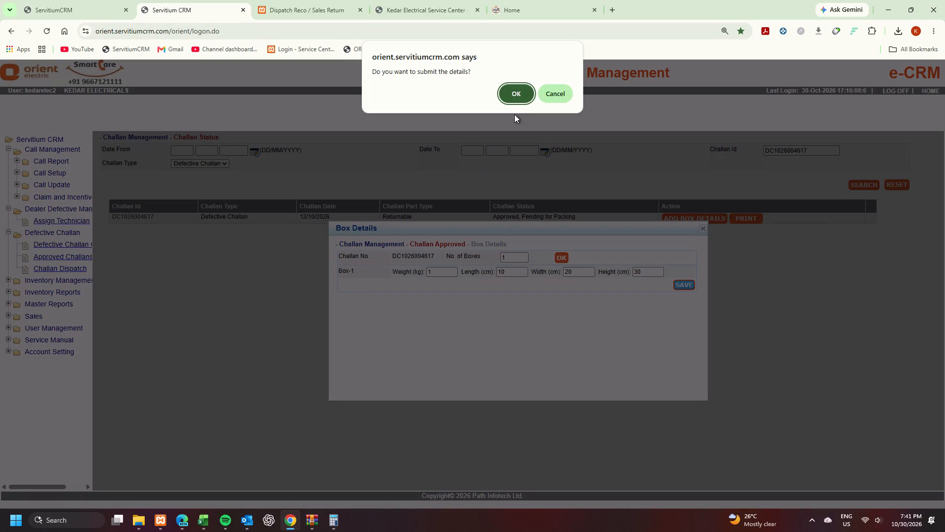
{"action": "left_click", "coordinate": [521, 104]}
{"action": "left_click", "coordinate": [522, 94]}
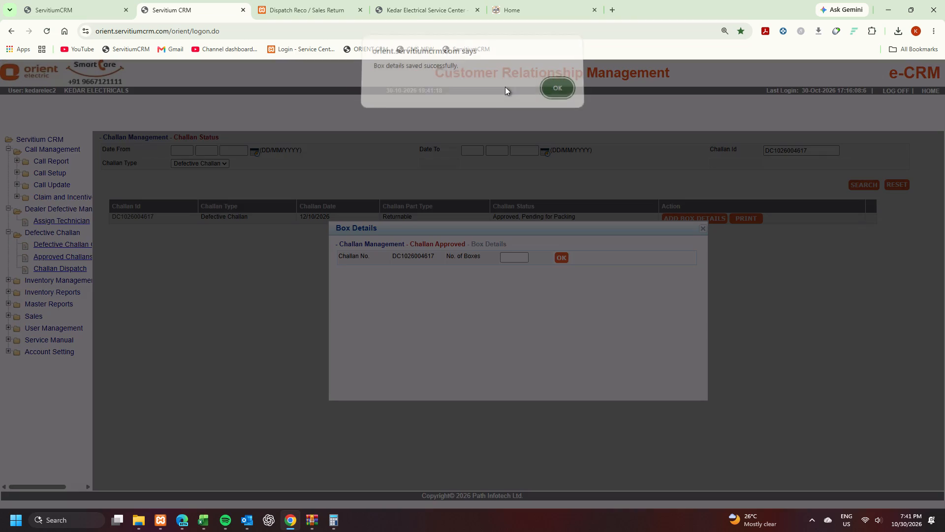
{"action": "left_click", "coordinate": [547, 97]}
{"action": "left_click", "coordinate": [339, 0]}
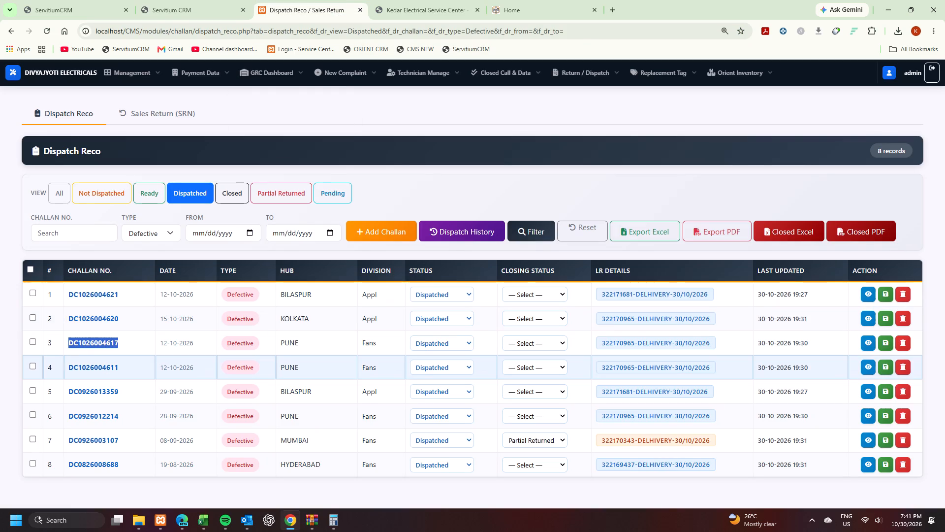
{"action": "double_click", "coordinate": [104, 366]}
{"action": "key", "text": "ctrl+c"}
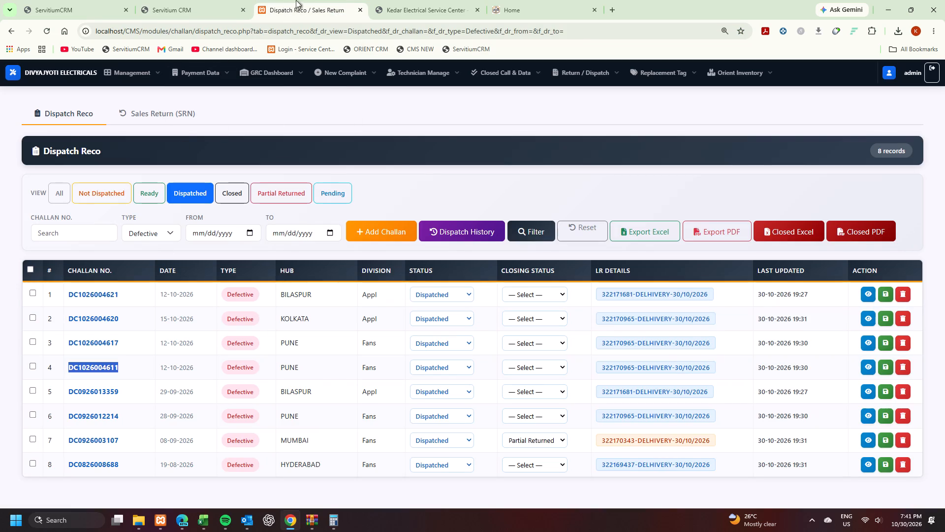
{"action": "left_click", "coordinate": [170, 0]}
{"action": "left_click_drag", "start_coordinate": [831, 152], "coordinate": [765, 151]}
{"action": "key", "text": "BackSpace"}
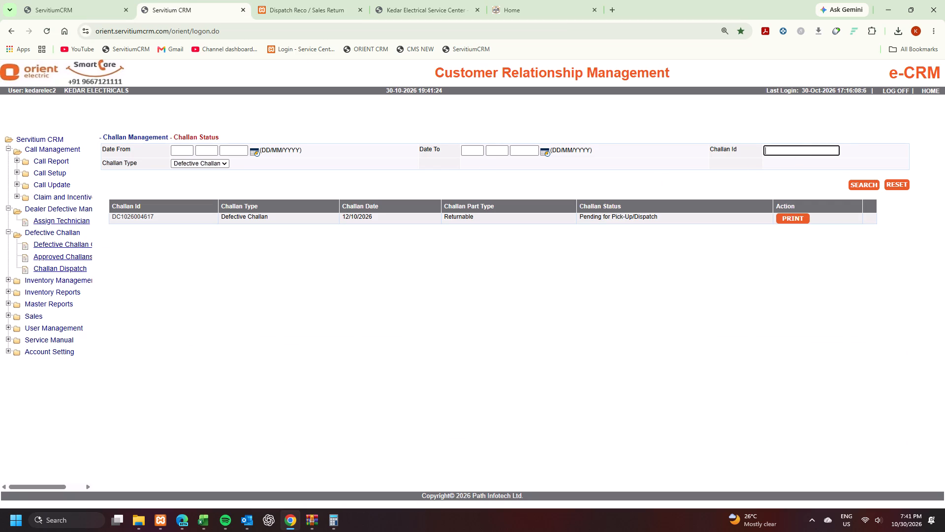
{"action": "key", "text": "ctrl+v"}
{"action": "left_click", "coordinate": [864, 180]}
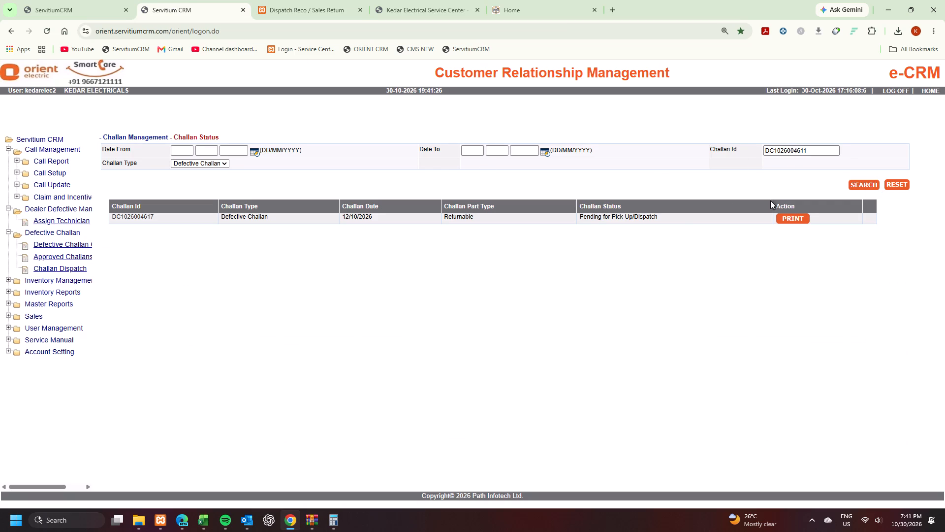
{"action": "left_click", "coordinate": [689, 216]}
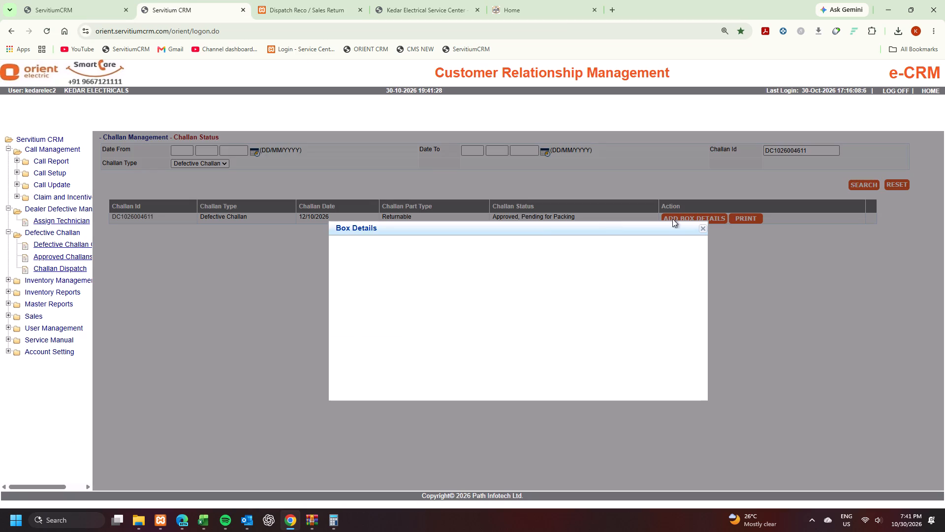
{"action": "left_click", "coordinate": [522, 260]}
{"action": "key", "text": "1"}
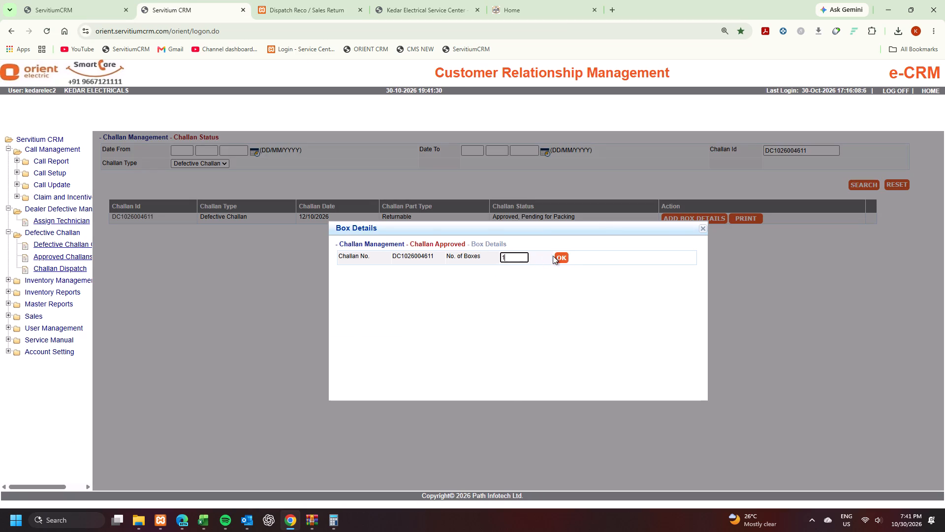
{"action": "left_click", "coordinate": [554, 260]}
{"action": "left_click", "coordinate": [457, 269]}
{"action": "key", "text": "1"}
{"action": "left_click", "coordinate": [504, 272]}
{"action": "type", "text": "10"}
{"action": "left_click", "coordinate": [580, 272]}
{"action": "type", "text": "20"}
{"action": "left_click", "coordinate": [633, 271]}
{"action": "type", "text": "30"}
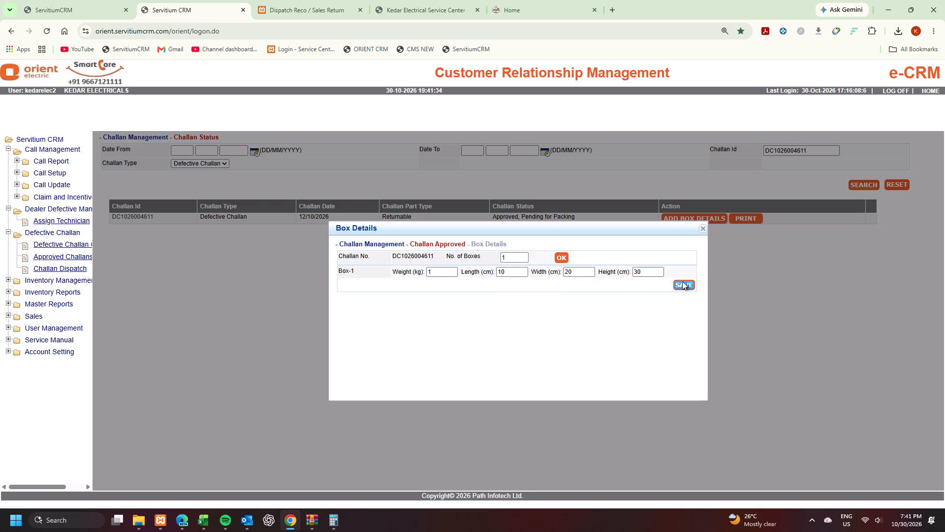
{"action": "left_click", "coordinate": [682, 281]}
{"action": "left_click", "coordinate": [529, 93]}
{"action": "left_click", "coordinate": [548, 93]}
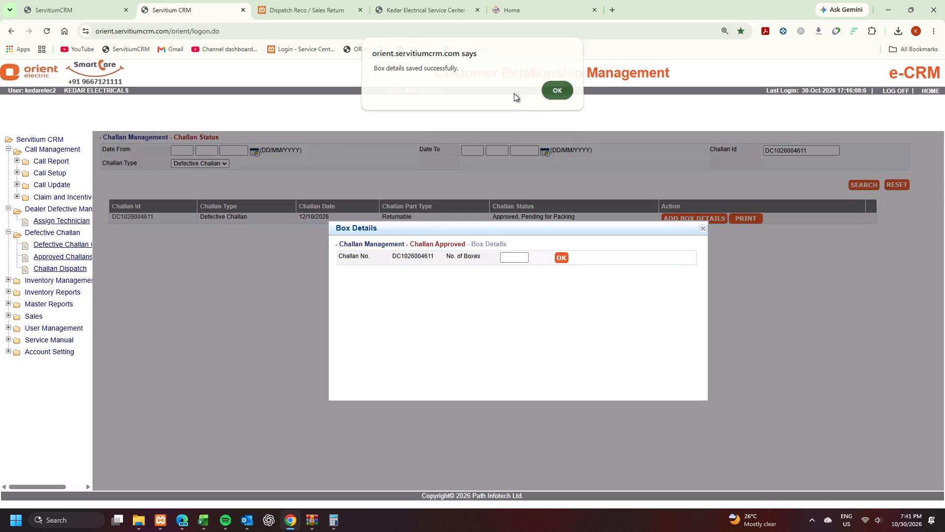
{"action": "left_click", "coordinate": [315, 0]}
{"action": "double_click", "coordinate": [107, 388]}
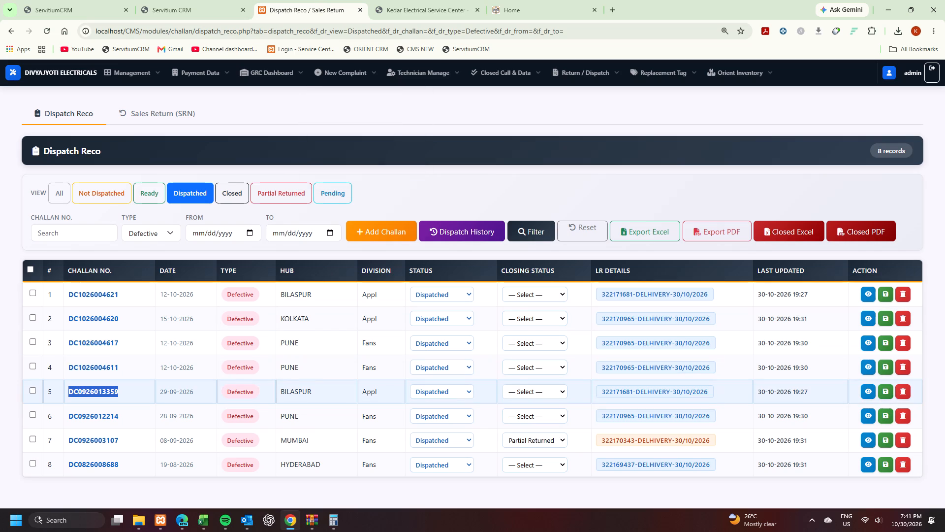
{"action": "key", "text": "ctrl+c"}
{"action": "left_click", "coordinate": [204, 0]}
{"action": "left_click_drag", "start_coordinate": [813, 151], "coordinate": [767, 151]}
{"action": "key", "text": "BackSpace"}
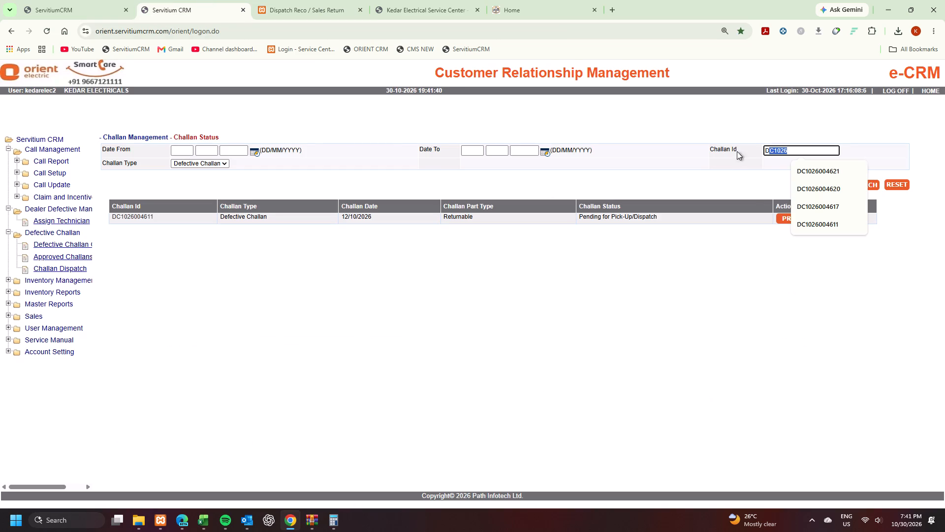
{"action": "key", "text": "BackSpace"}
{"action": "key", "text": "BackSpace"}
{"action": "key", "text": "BackSpace"}
{"action": "key", "text": "ctrl+v"}
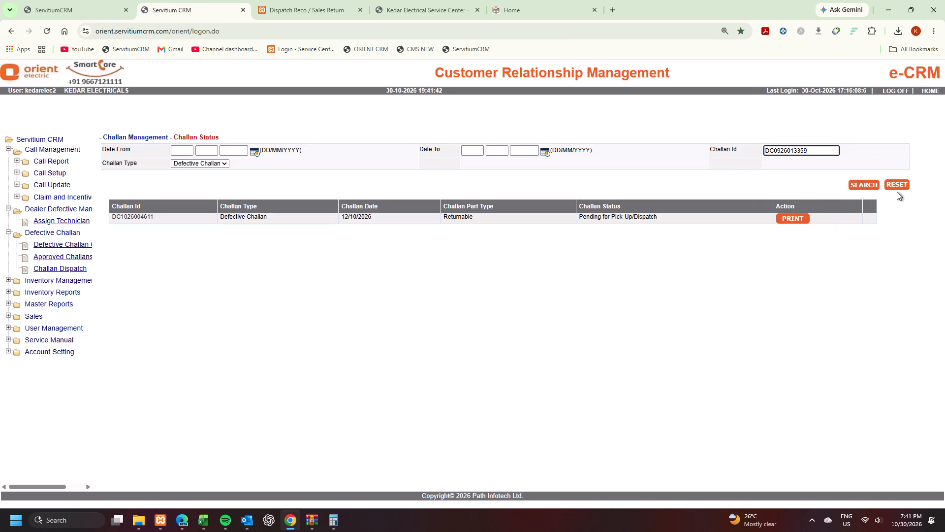
{"action": "left_click", "coordinate": [868, 180]}
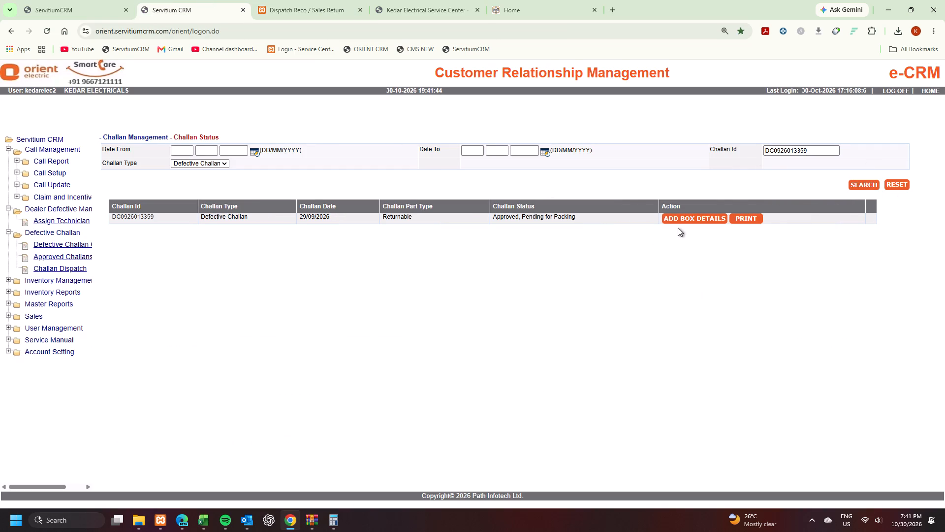
{"action": "left_click", "coordinate": [692, 222]}
{"action": "left_click", "coordinate": [516, 258]}
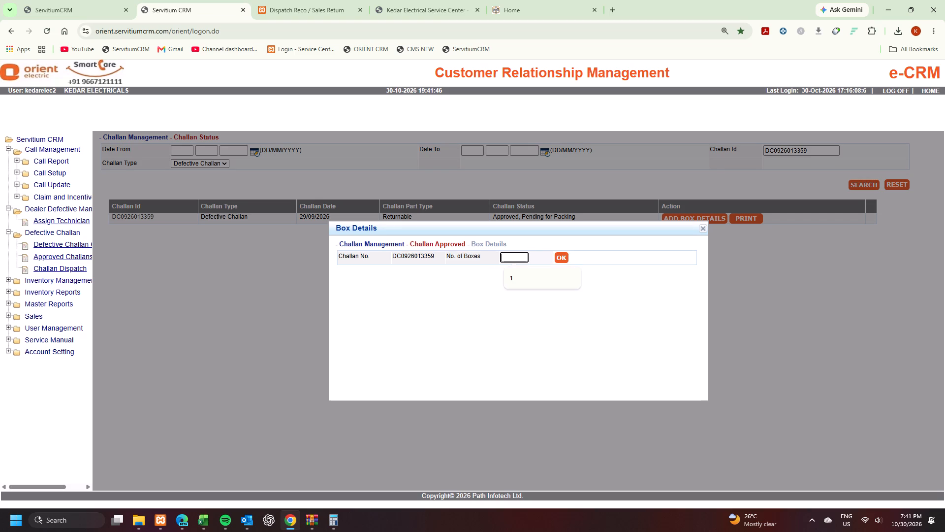
{"action": "key", "text": "1"}
{"action": "left_click", "coordinate": [559, 259]}
{"action": "left_click", "coordinate": [443, 272]}
{"action": "key", "text": "1"}
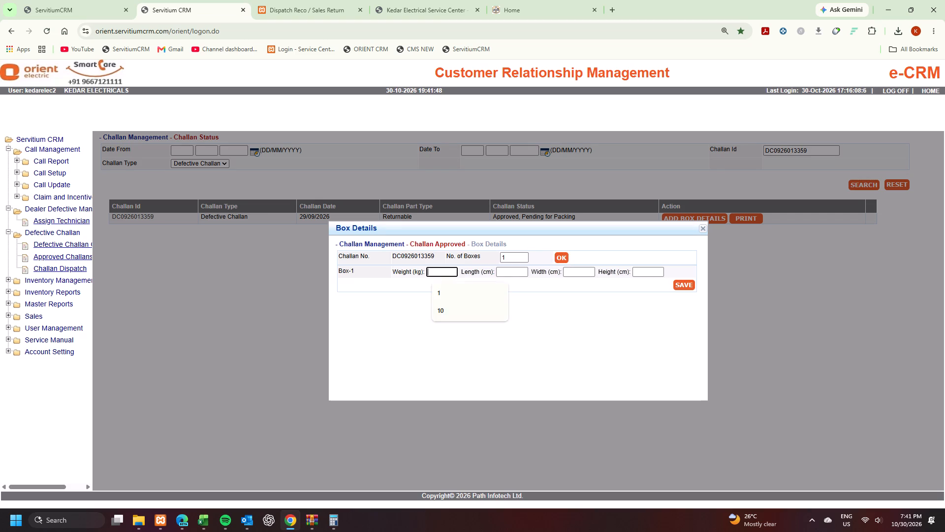
{"action": "key", "text": "0"}
{"action": "left_click", "coordinate": [502, 272]}
{"action": "key", "text": "2"}
{"action": "key", "text": "0"}
{"action": "left_click", "coordinate": [590, 272]}
{"action": "key", "text": "3"}
{"action": "key", "text": "0"}
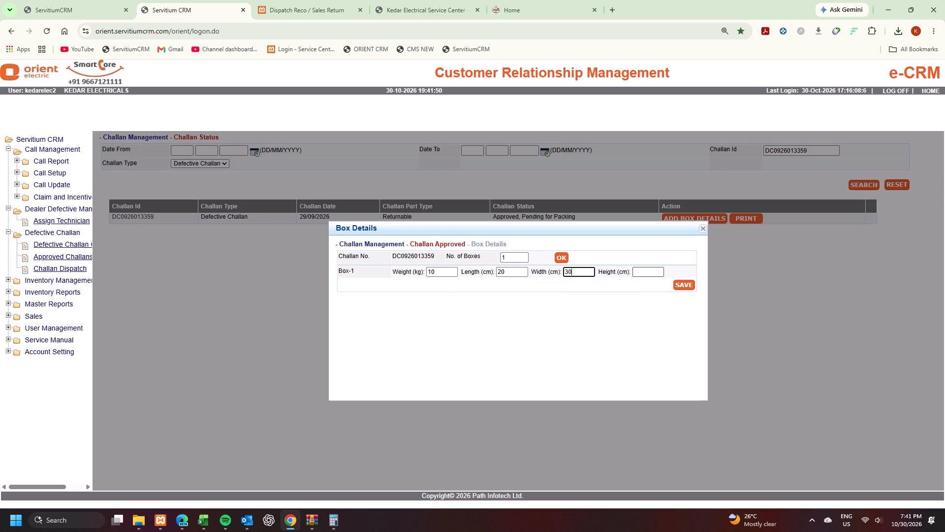
{"action": "left_click", "coordinate": [648, 270]}
{"action": "type", "text": "40"}
{"action": "left_click", "coordinate": [685, 287]}
{"action": "left_click", "coordinate": [525, 94]}
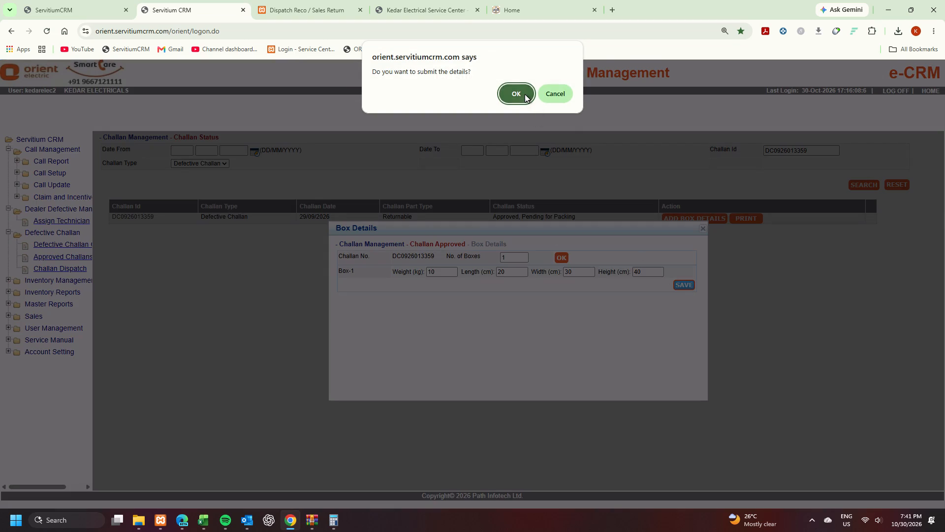
{"action": "left_click", "coordinate": [560, 94]}
{"action": "left_click", "coordinate": [291, 0]}
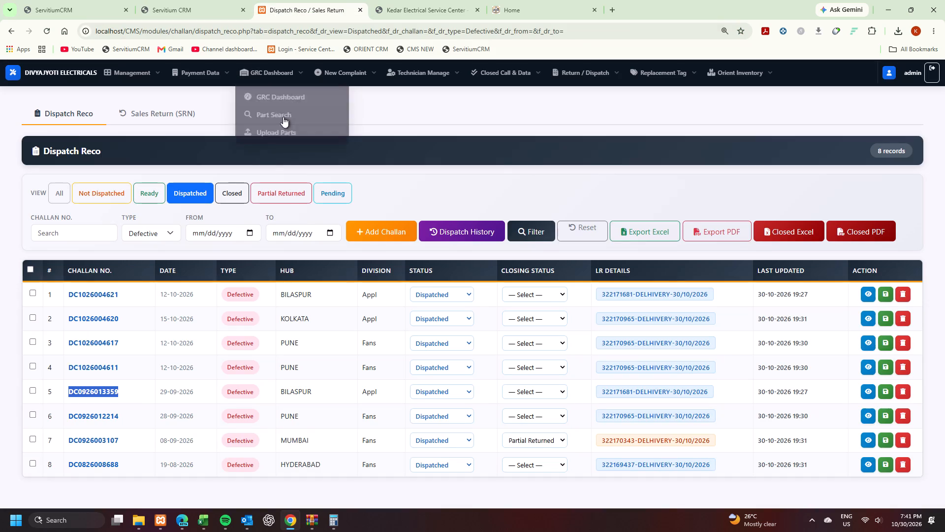
{"action": "left_click", "coordinate": [201, 5]}
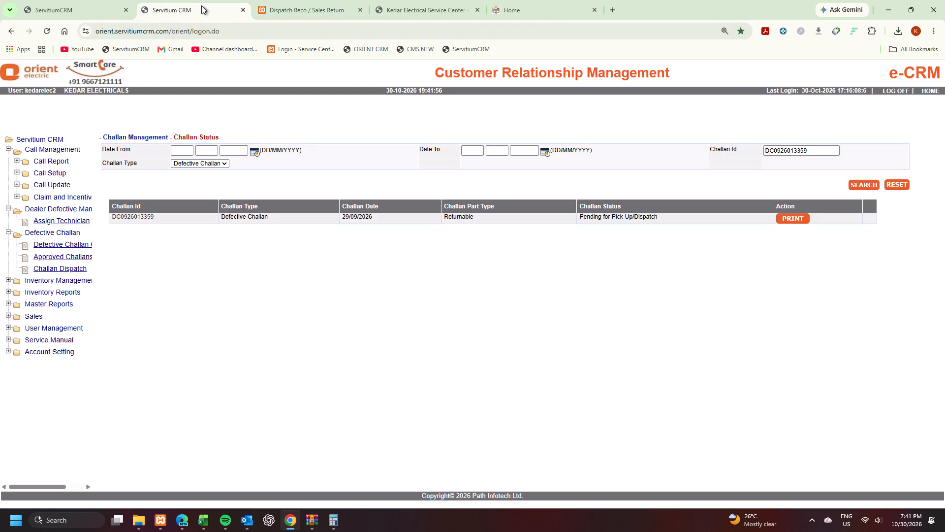
{"action": "left_click", "coordinate": [302, 0]}
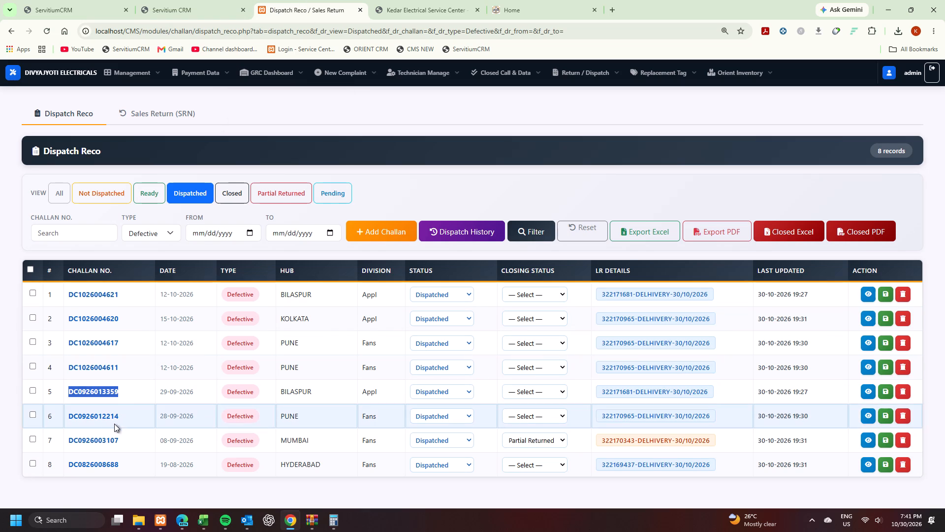
{"action": "double_click", "coordinate": [106, 420]}
{"action": "key", "text": "ctrl+c"}
{"action": "left_click", "coordinate": [159, 0]}
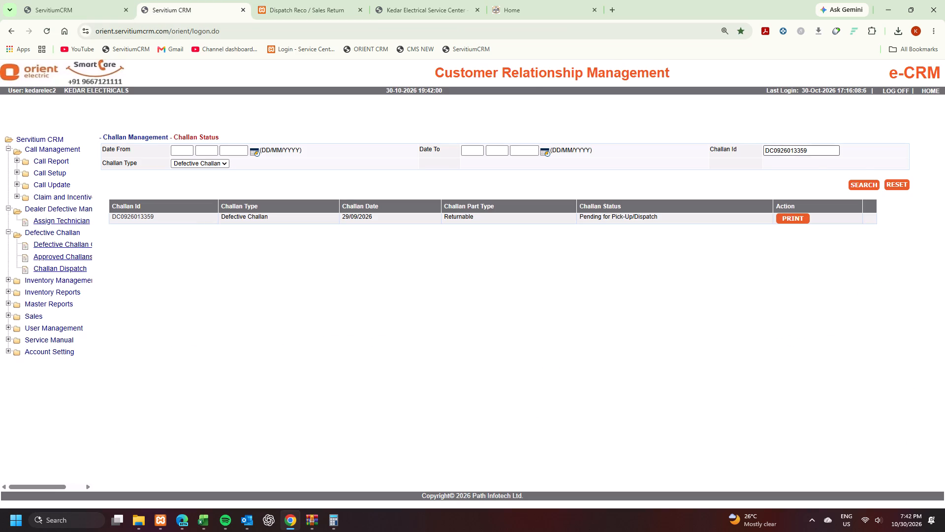
{"action": "left_click_drag", "start_coordinate": [816, 151], "coordinate": [754, 151]}
{"action": "key", "text": "BackSpace"}
{"action": "key", "text": "BackSpace"}
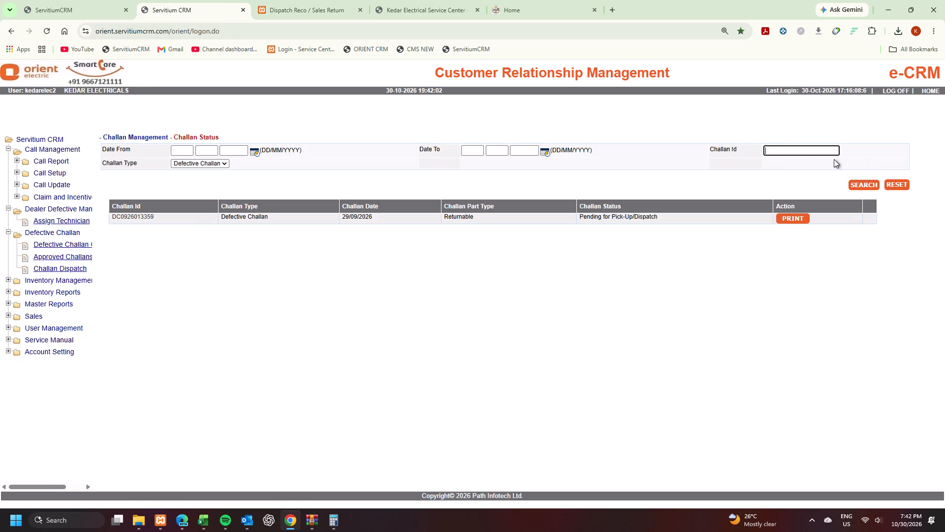
{"action": "key", "text": "ctrl+v"}
{"action": "left_click", "coordinate": [875, 184]}
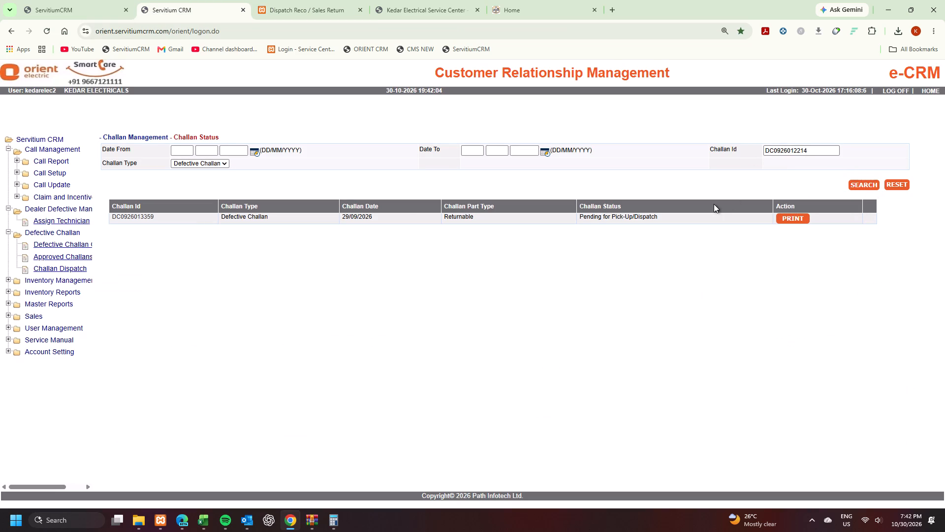
{"action": "left_click", "coordinate": [708, 216]}
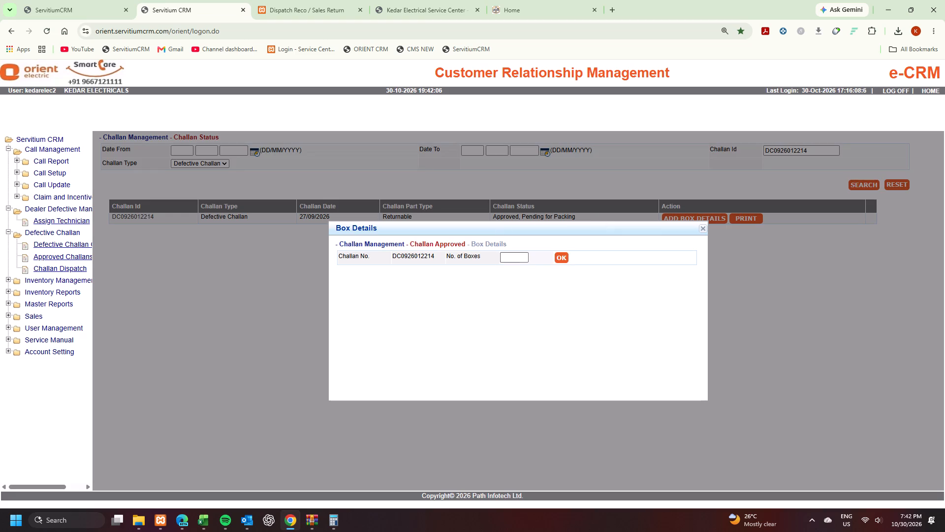
{"action": "left_click", "coordinate": [499, 260]}
{"action": "key", "text": "1"}
{"action": "left_click", "coordinate": [501, 257]}
{"action": "key", "text": "1"}
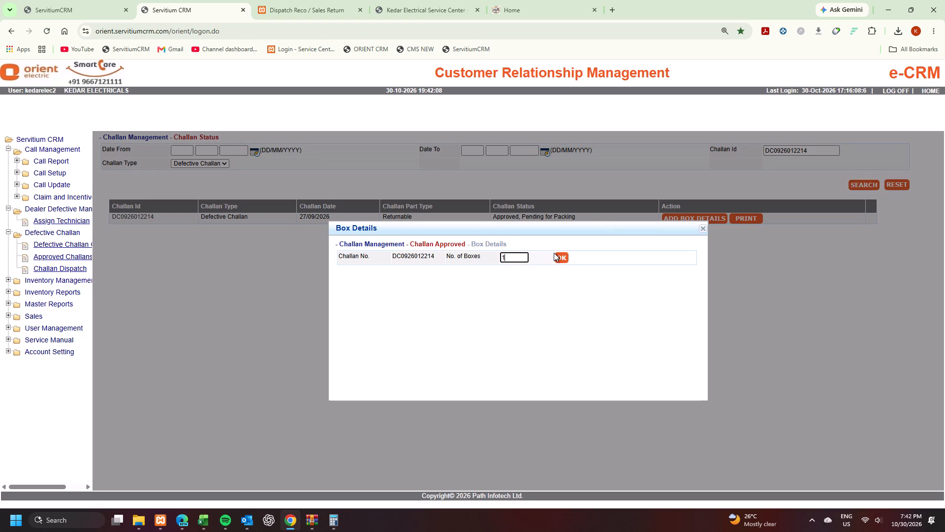
{"action": "left_click", "coordinate": [554, 253]}
{"action": "left_click", "coordinate": [559, 253]}
{"action": "left_click", "coordinate": [433, 274]}
{"action": "key", "text": "1"}
{"action": "key", "text": "0"}
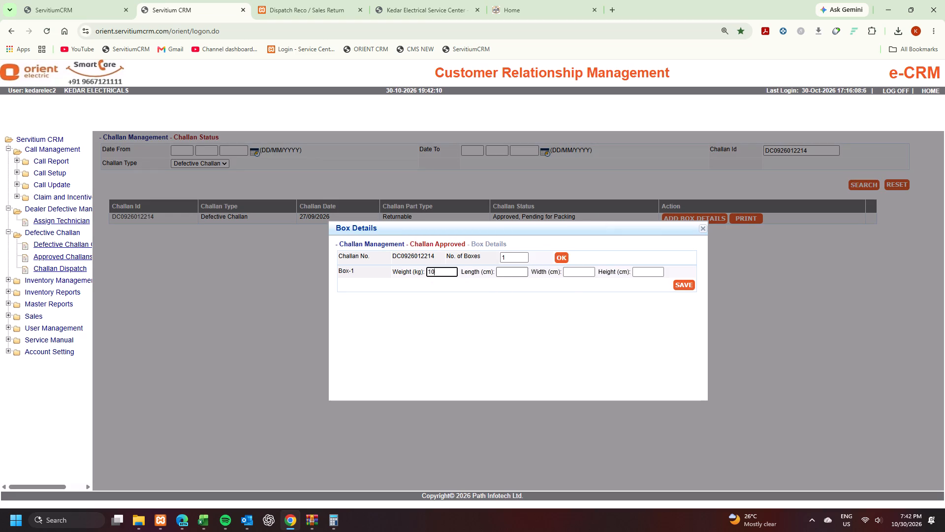
{"action": "left_click", "coordinate": [510, 270]}
{"action": "key", "text": "2"}
{"action": "key", "text": "0"}
{"action": "left_click", "coordinate": [588, 269]}
{"action": "key", "text": "3"}
{"action": "key", "text": "0"}
{"action": "left_click", "coordinate": [658, 272]}
{"action": "type", "text": "40"}
{"action": "left_click", "coordinate": [682, 287]}
{"action": "left_click", "coordinate": [520, 99]}
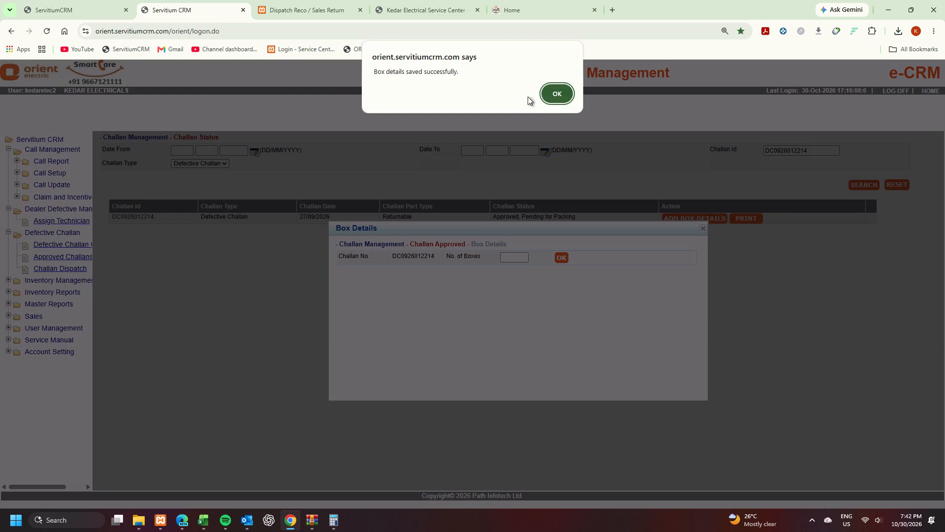
{"action": "left_click", "coordinate": [562, 94]}
{"action": "left_click", "coordinate": [339, 3]}
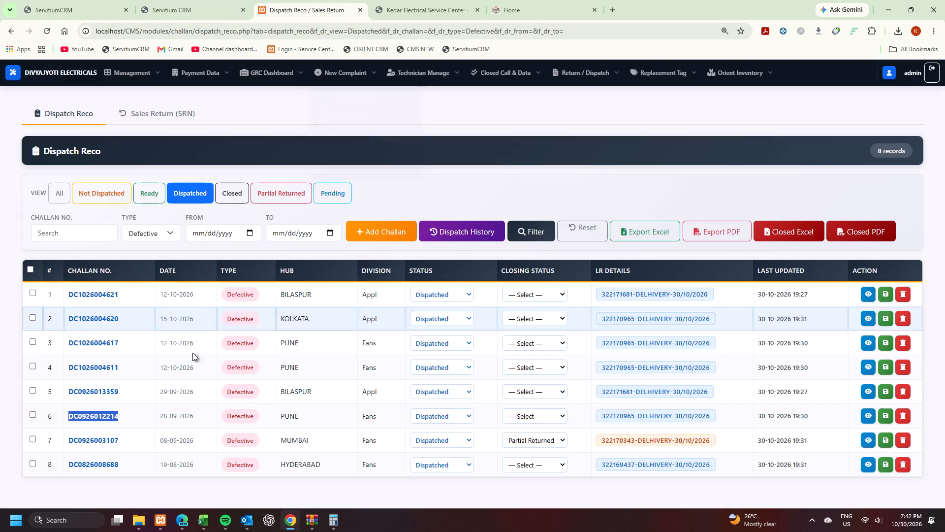
{"action": "double_click", "coordinate": [81, 465]}
{"action": "key", "text": "ctrl+c"}
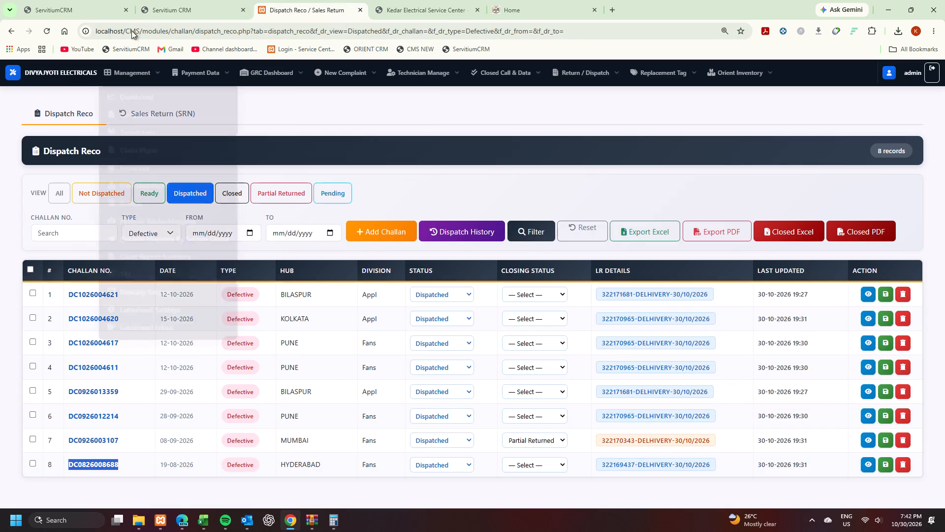
{"action": "left_click", "coordinate": [175, 0]}
{"action": "left_click_drag", "start_coordinate": [825, 150], "coordinate": [724, 147]}
{"action": "key", "text": "BackSpace"}
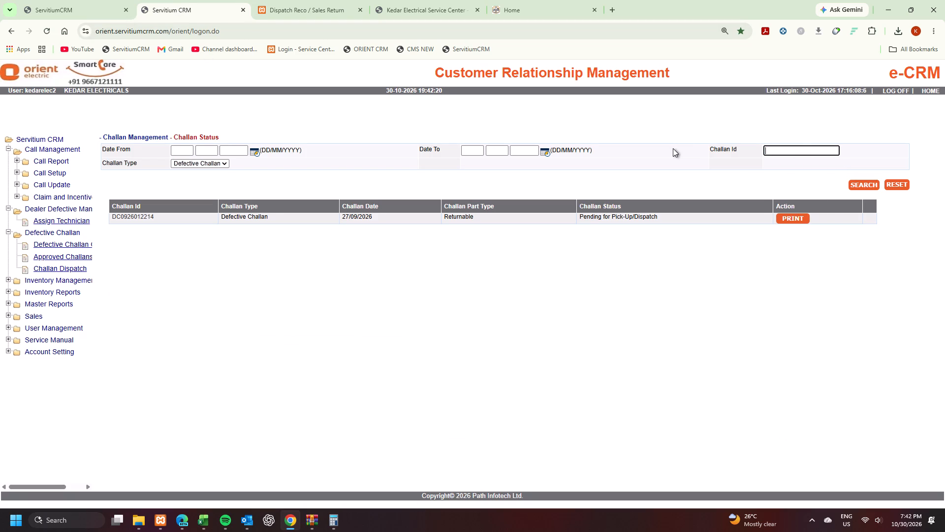
{"action": "key", "text": "ctrl+v"}
{"action": "left_click", "coordinate": [874, 188]}
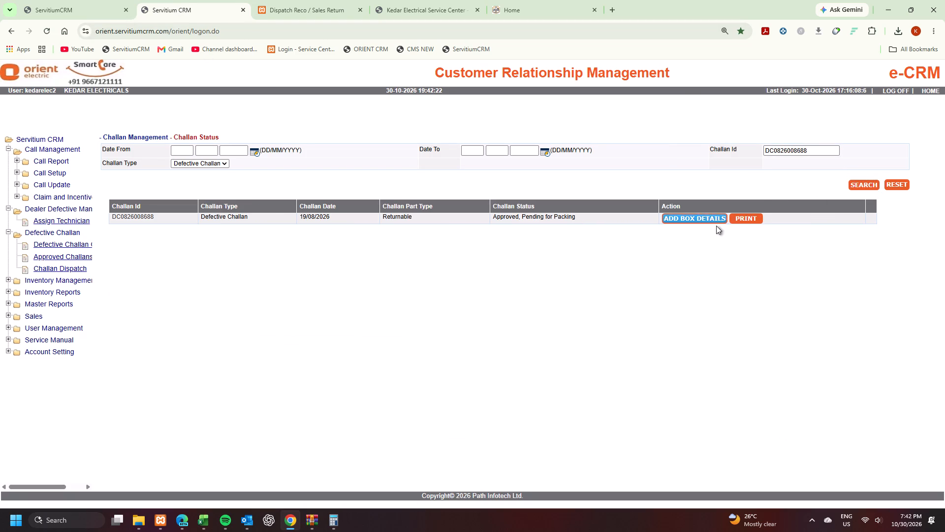
{"action": "left_click", "coordinate": [695, 217]}
{"action": "left_click", "coordinate": [514, 260]}
{"action": "key", "text": "1"}
{"action": "left_click", "coordinate": [553, 257]}
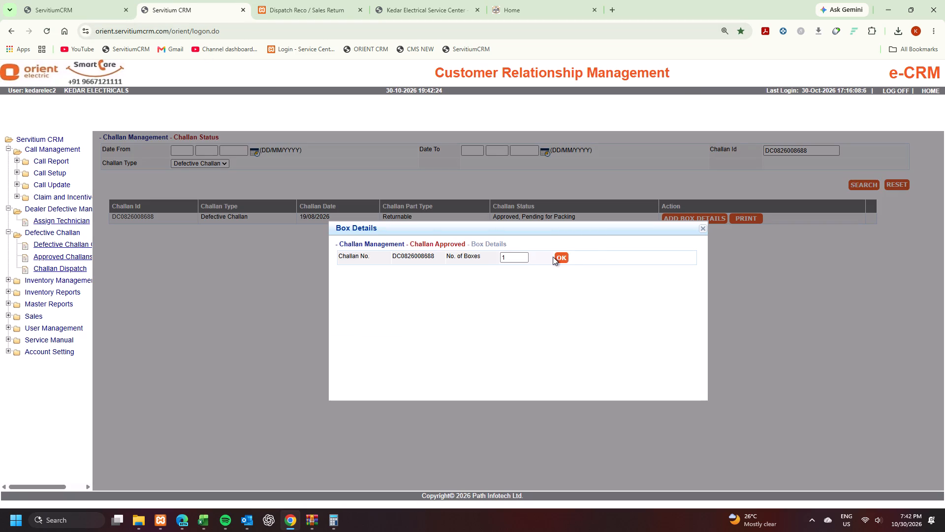
{"action": "left_click", "coordinate": [557, 257]}
{"action": "left_click", "coordinate": [448, 275]}
{"action": "key", "text": "1"}
{"action": "left_click", "coordinate": [518, 273]}
{"action": "type", "text": "10"}
{"action": "left_click", "coordinate": [595, 270]}
{"action": "type", "text": "20"}
{"action": "left_click", "coordinate": [574, 270]}
{"action": "key", "text": "2"}
{"action": "key", "text": "0"}
{"action": "left_click", "coordinate": [639, 268]}
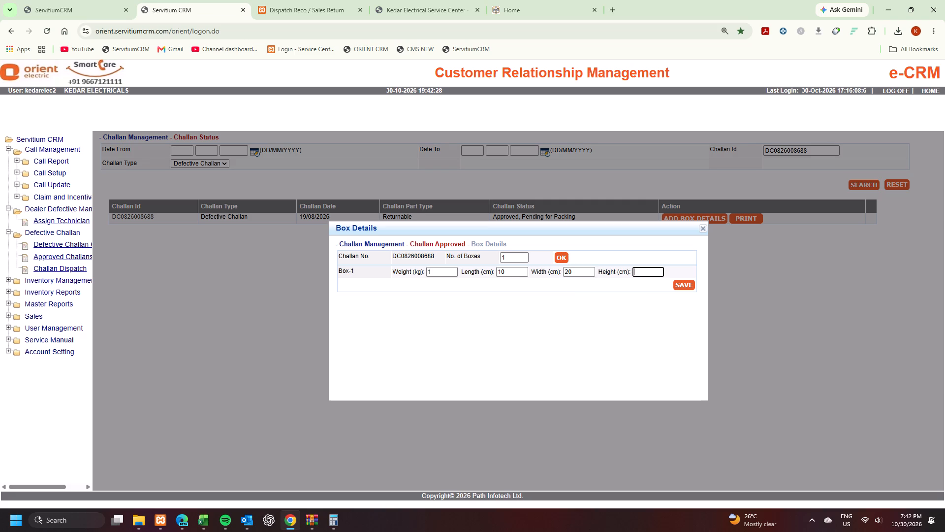
{"action": "key", "text": "3"}
{"action": "key", "text": "0"}
{"action": "left_click", "coordinate": [685, 289]}
{"action": "left_click", "coordinate": [521, 98]}
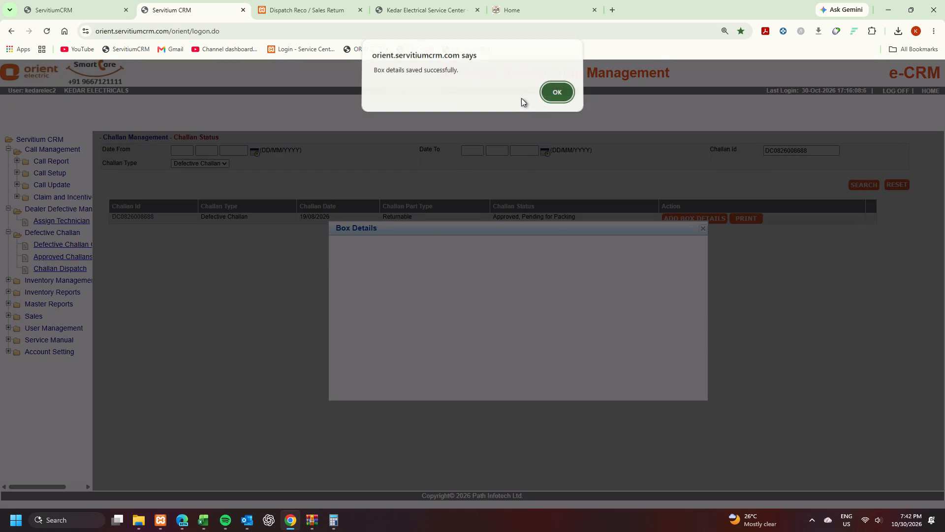
Open Challan Dispatch in the CRM and search for new challans of type Defective Challan.
{"action": "left_click", "coordinate": [558, 97]}
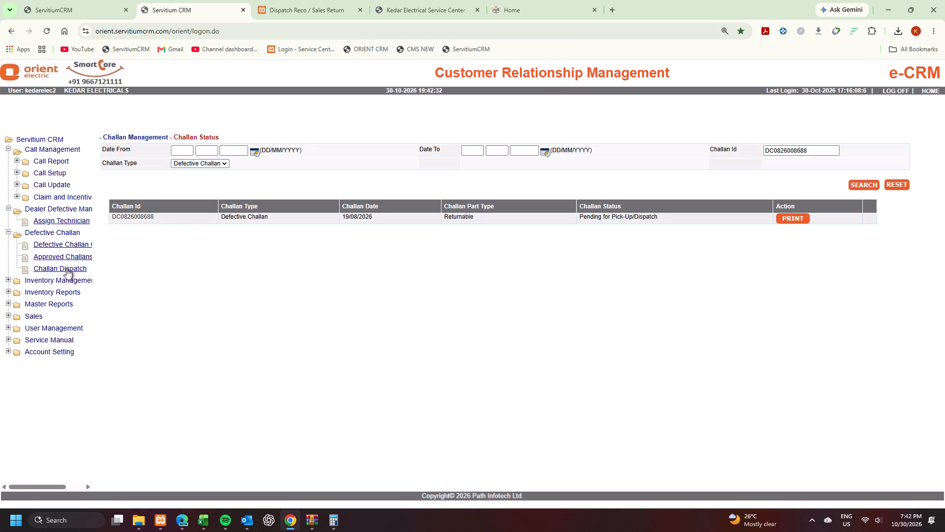
{"action": "left_click", "coordinate": [66, 268]}
{"action": "left_click", "coordinate": [841, 199]}
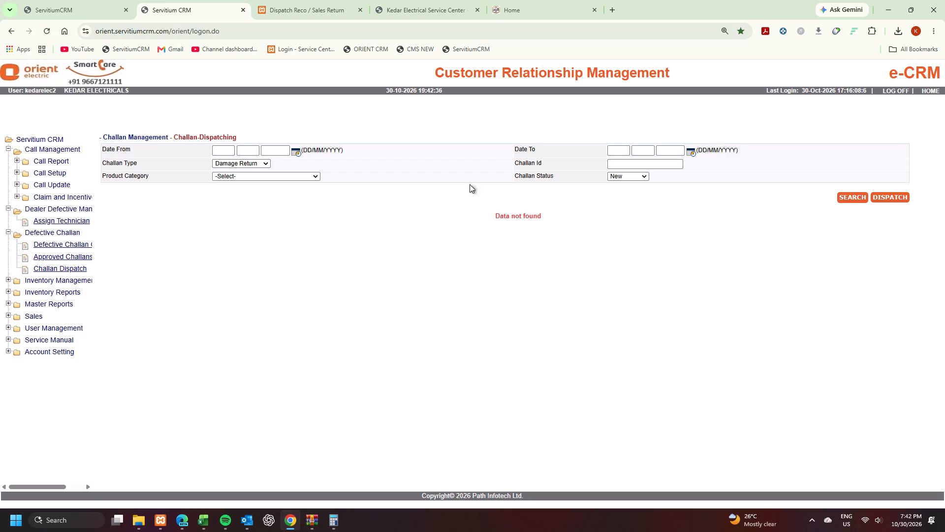
{"action": "left_click", "coordinate": [239, 163]}
{"action": "left_click", "coordinate": [241, 201]}
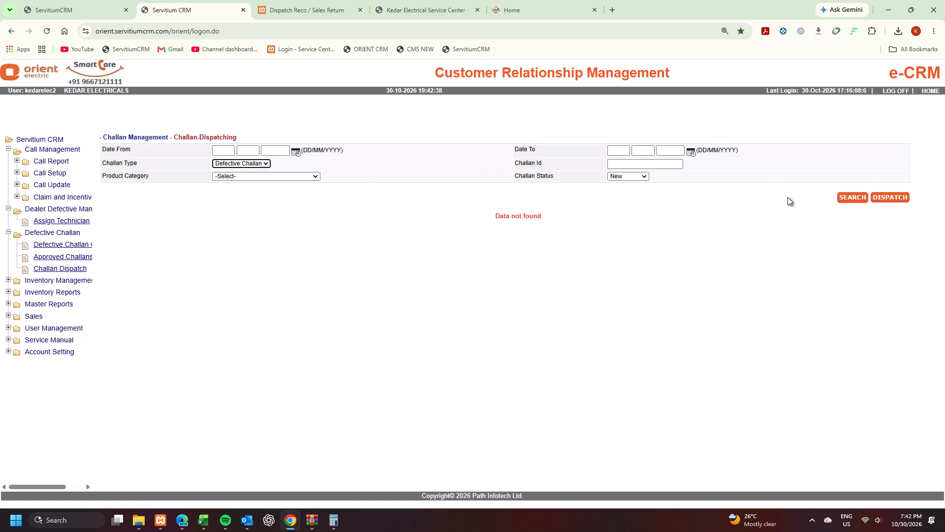
{"action": "left_click", "coordinate": [856, 200]}
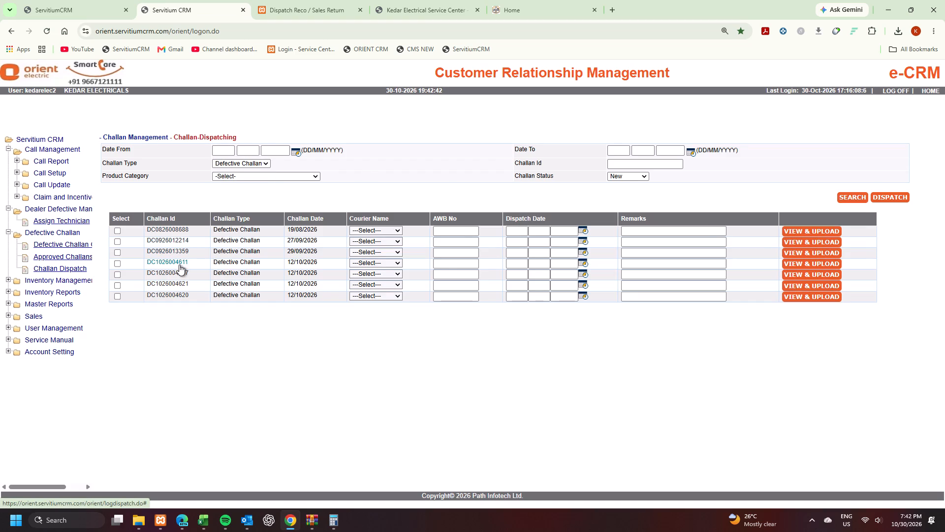
{"action": "left_click", "coordinate": [117, 231]}
{"action": "left_click", "coordinate": [115, 243]}
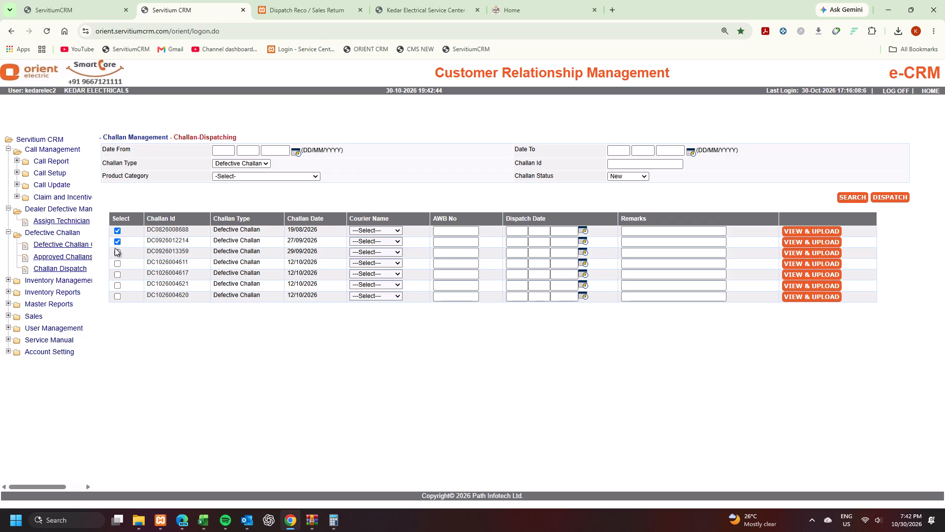
{"action": "left_click", "coordinate": [119, 258]}
{"action": "left_click", "coordinate": [118, 252]}
{"action": "left_click", "coordinate": [115, 260]}
{"action": "left_click", "coordinate": [118, 264]}
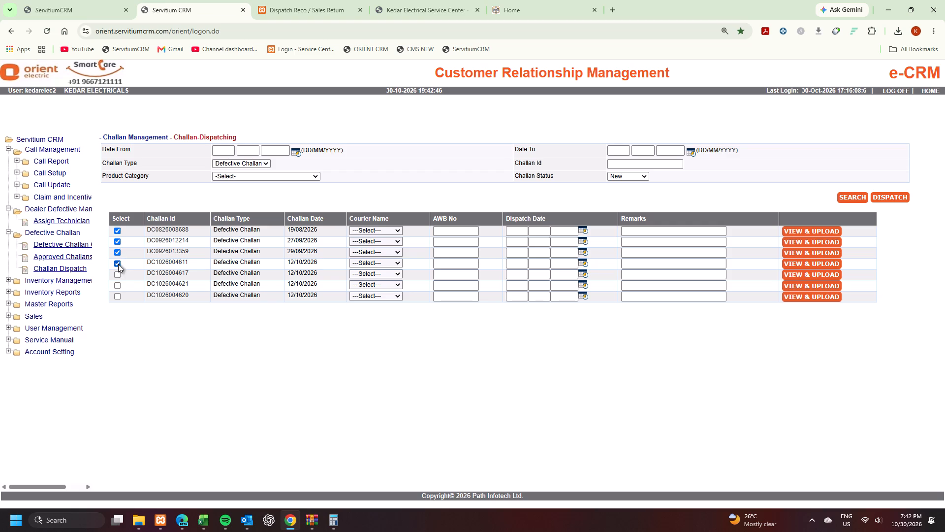
{"action": "left_click", "coordinate": [118, 272]}
{"action": "left_click", "coordinate": [121, 294]}
{"action": "left_click", "coordinate": [119, 285]}
{"action": "left_click", "coordinate": [307, 0]}
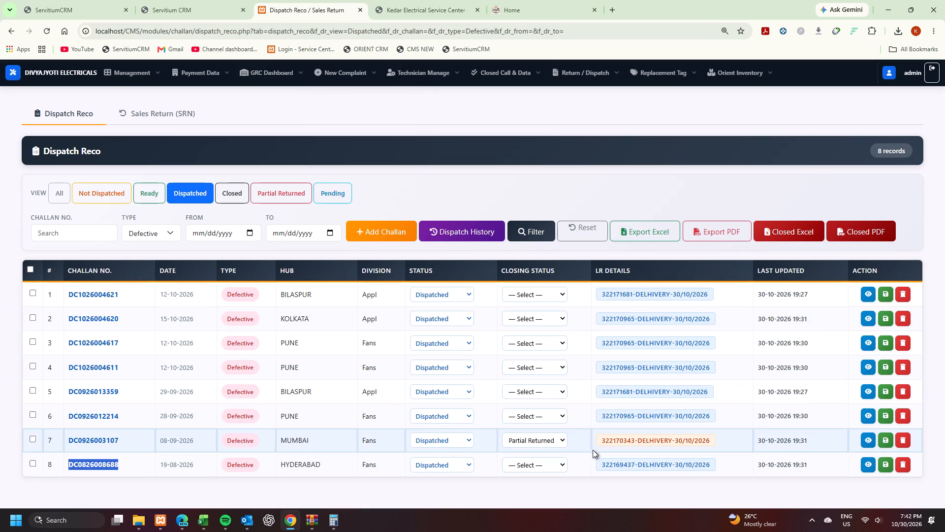
{"action": "double_click", "coordinate": [621, 463]}
{"action": "key", "text": "ctrl+c"}
{"action": "left_click", "coordinate": [171, 0]}
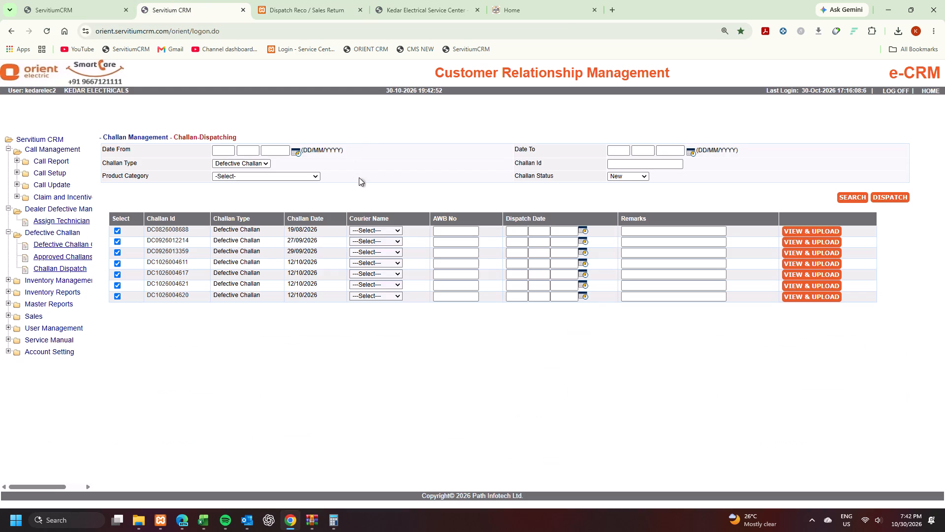
{"action": "left_click", "coordinate": [392, 231]}
{"action": "left_click", "coordinate": [385, 290]}
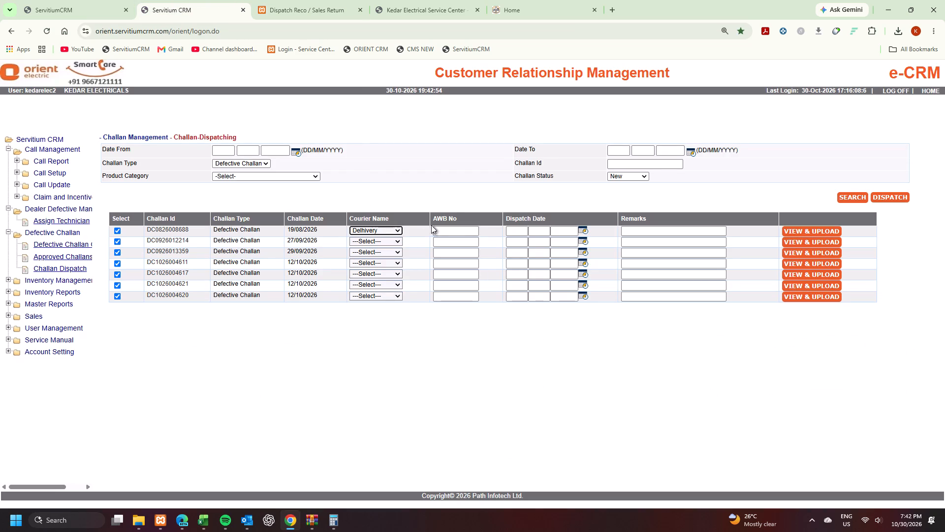
{"action": "left_click", "coordinate": [444, 229]}
{"action": "key", "text": "ctrl+v"}
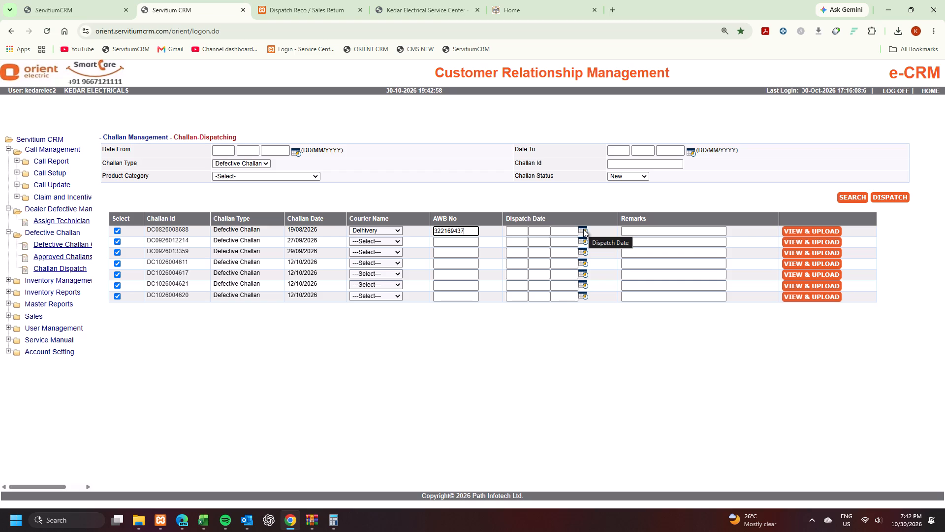
{"action": "left_click", "coordinate": [583, 229]}
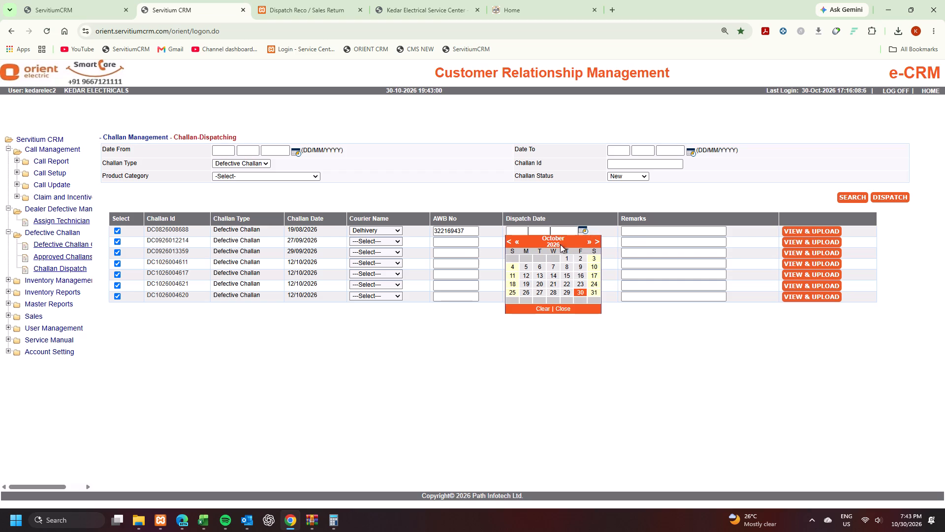
{"action": "left_click", "coordinate": [588, 296]}
{"action": "left_click", "coordinate": [586, 230]}
{"action": "left_click", "coordinate": [583, 289]}
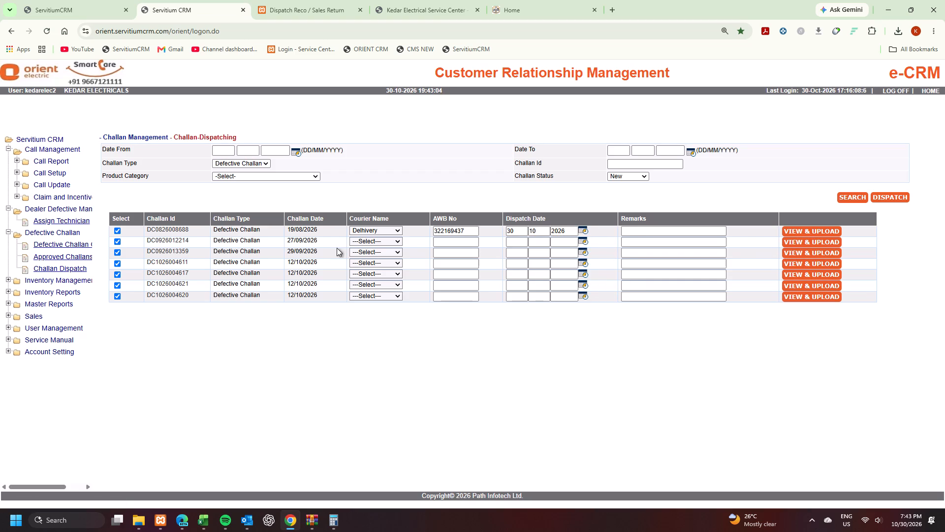
{"action": "left_click", "coordinate": [394, 240]}
{"action": "left_click", "coordinate": [380, 296]}
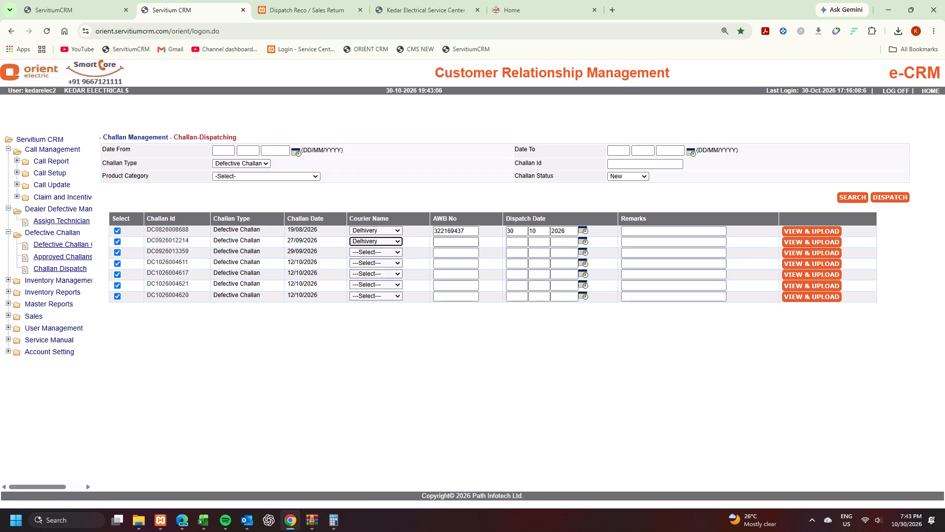
{"action": "left_click", "coordinate": [452, 243]}
{"action": "left_click", "coordinate": [295, 0]}
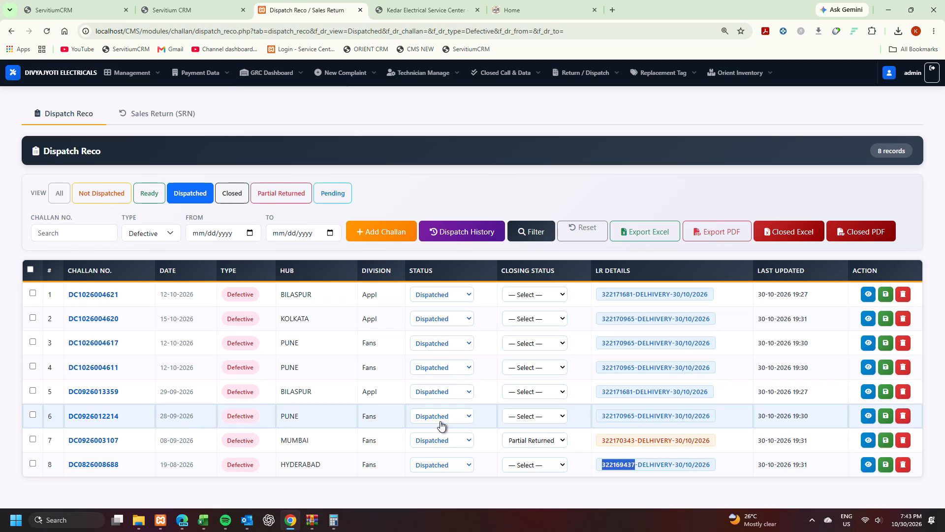
{"action": "double_click", "coordinate": [611, 416]}
{"action": "key", "text": "ctrl+c"}
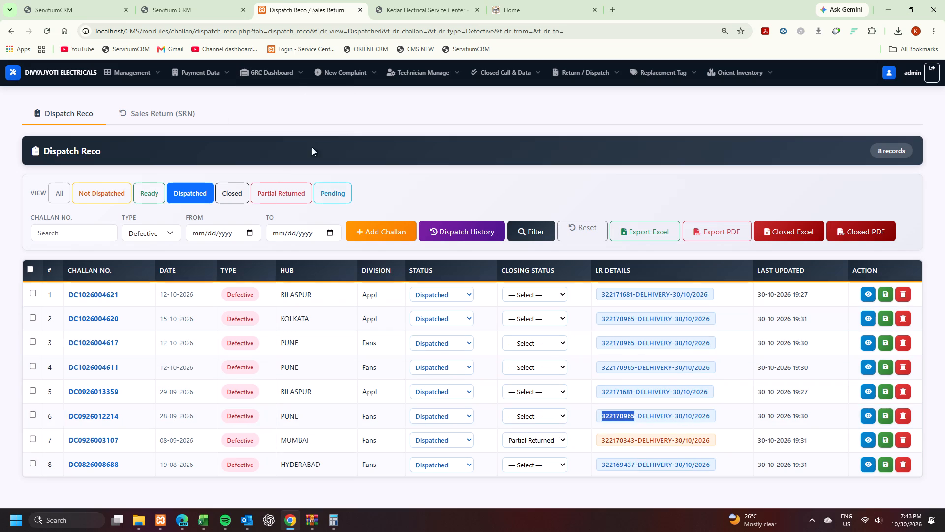
{"action": "left_click", "coordinate": [202, 0]}
{"action": "key", "text": "ctrl+v"}
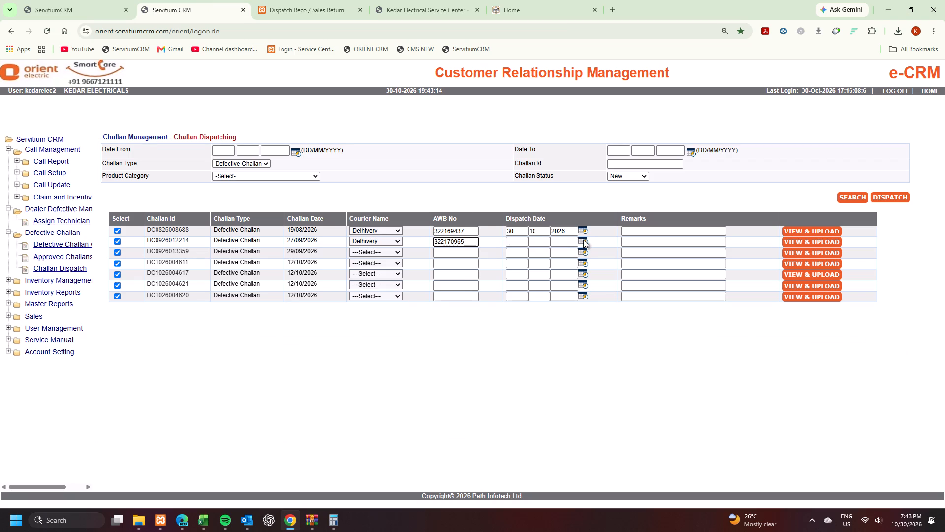
{"action": "left_click", "coordinate": [583, 240]}
{"action": "left_click", "coordinate": [579, 302]}
{"action": "left_click", "coordinate": [443, 251]}
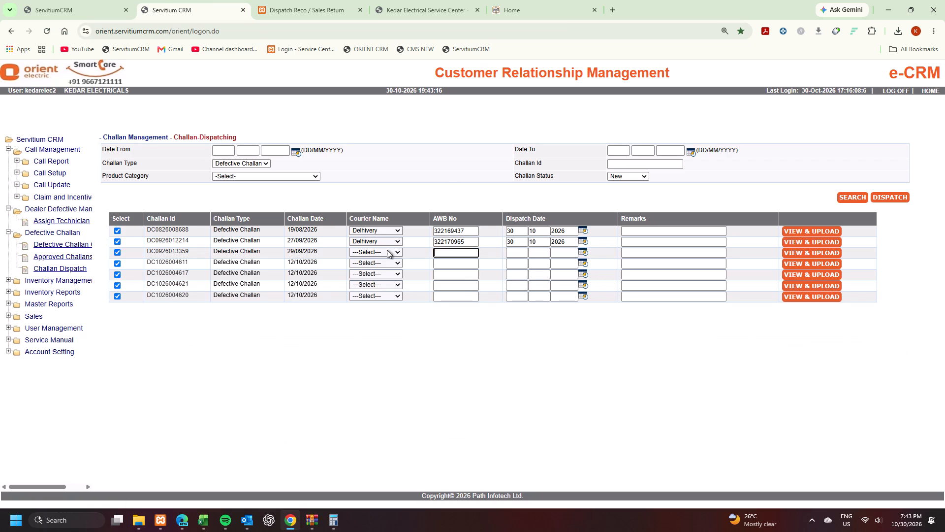
{"action": "left_click", "coordinate": [384, 250]}
{"action": "left_click", "coordinate": [378, 310]}
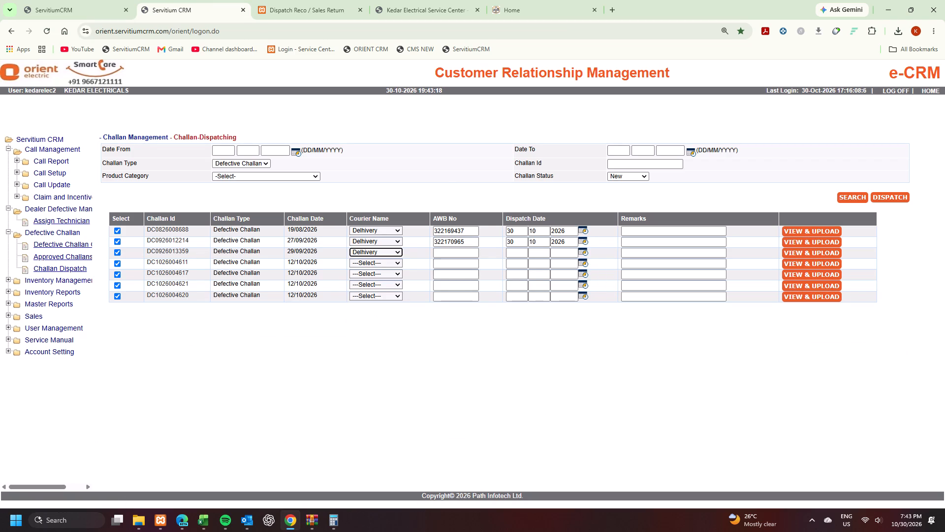
{"action": "left_click", "coordinate": [451, 257]}
{"action": "left_click", "coordinate": [323, 5]}
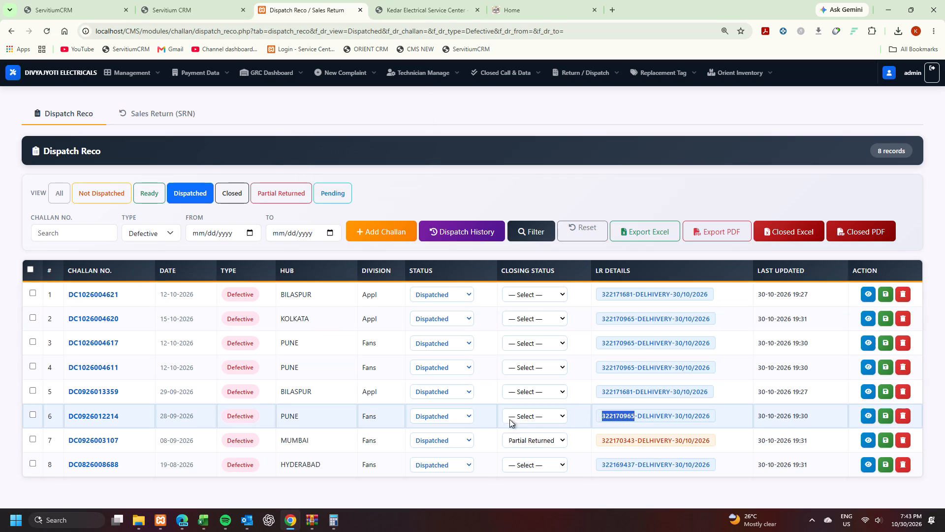
{"action": "left_click", "coordinate": [193, 0]}
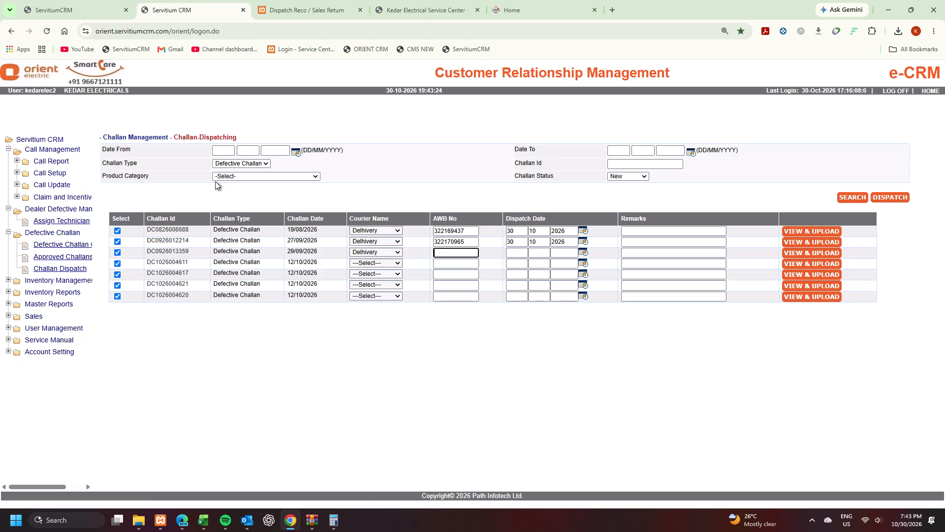
{"action": "left_click", "coordinate": [292, 0]}
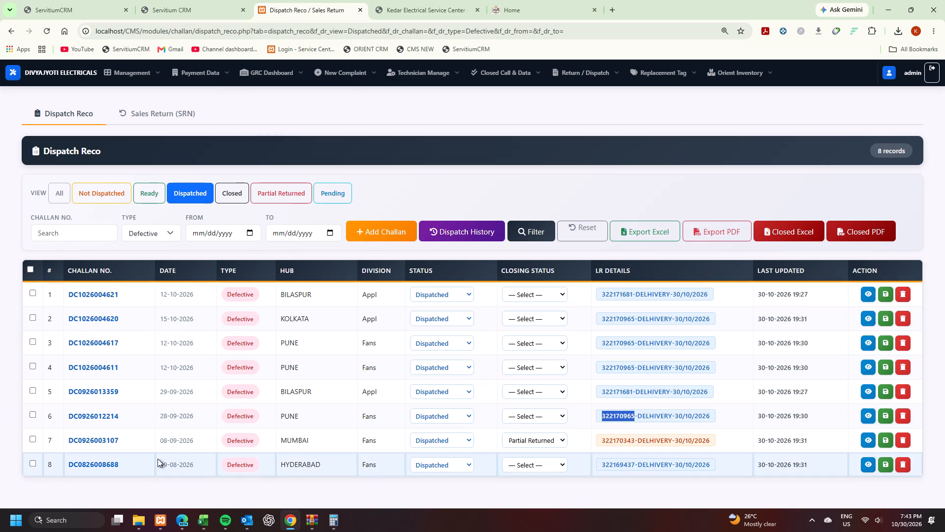
{"action": "double_click", "coordinate": [614, 391]}
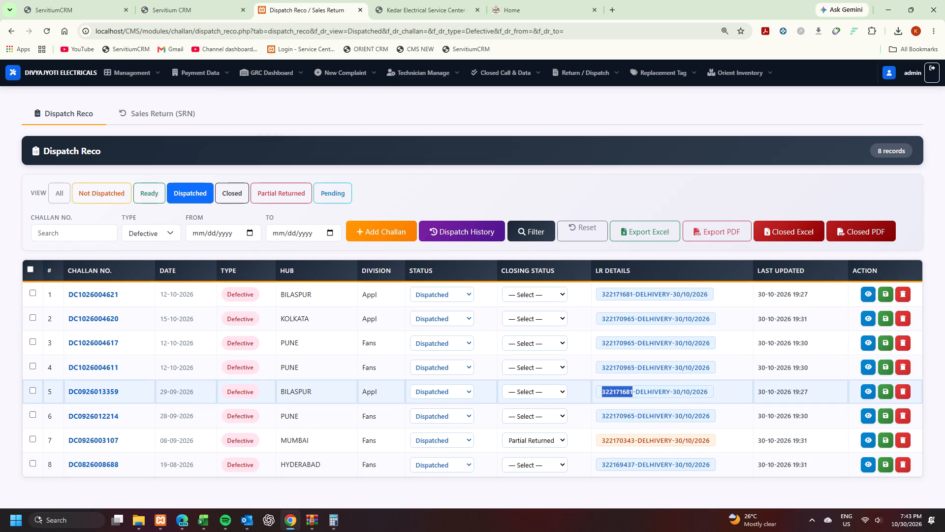
{"action": "key", "text": "ctrl+c"}
{"action": "left_click", "coordinate": [225, 0]}
{"action": "key", "text": "ctrl+v"}
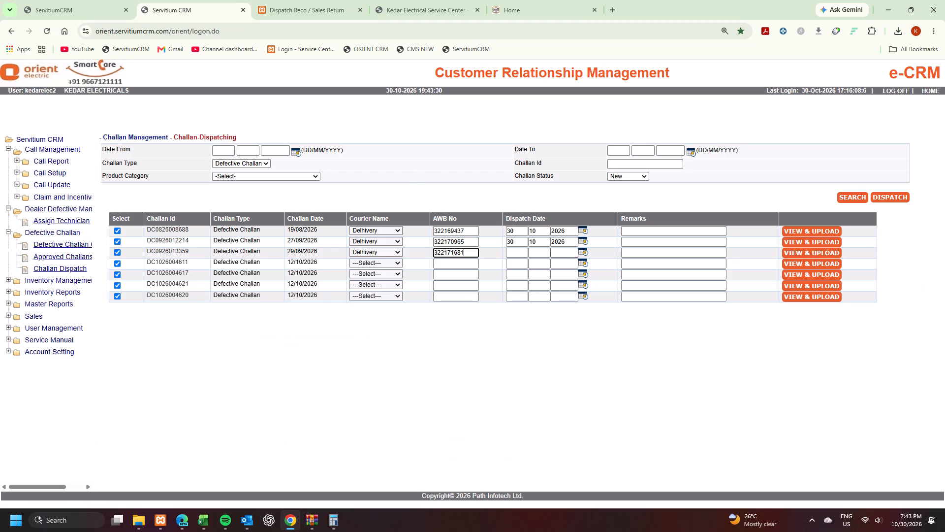
{"action": "left_click", "coordinate": [580, 254]}
{"action": "left_click", "coordinate": [578, 317]}
{"action": "left_click", "coordinate": [459, 266]}
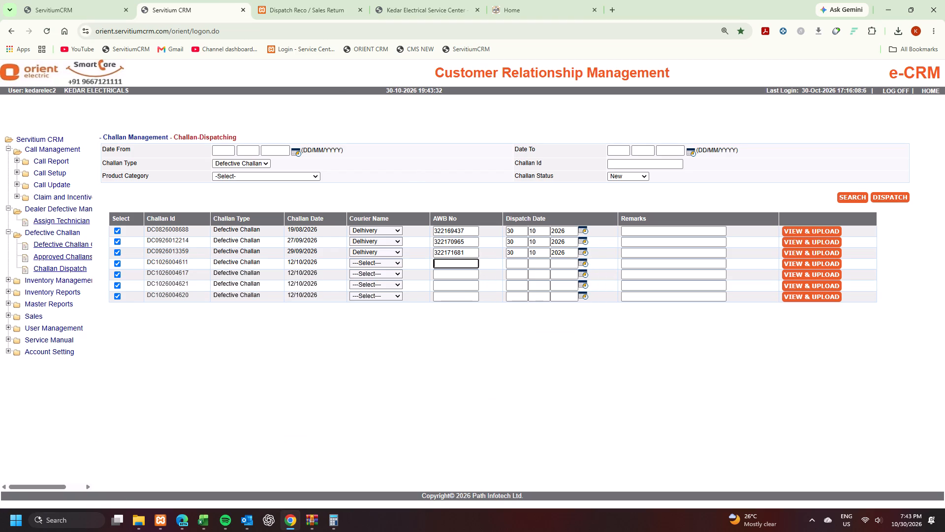
{"action": "left_click", "coordinate": [360, 265]}
{"action": "left_click", "coordinate": [371, 317]}
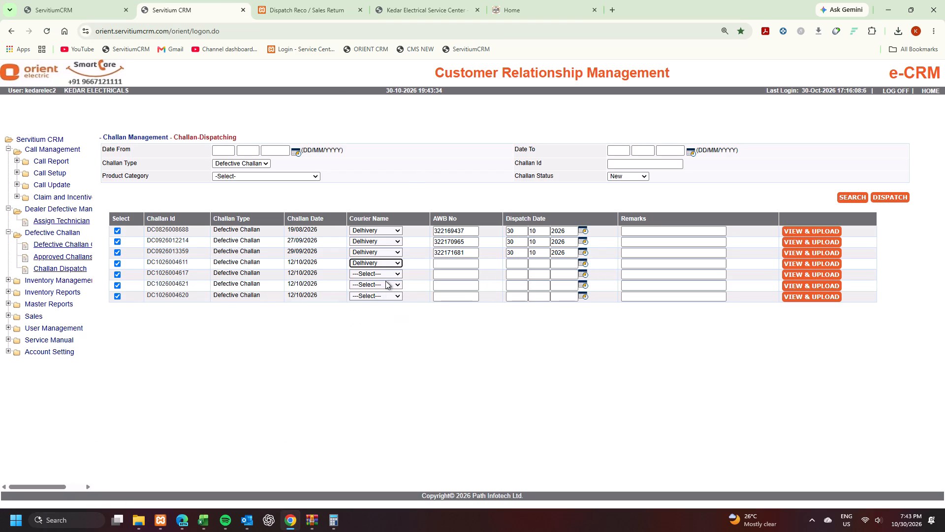
{"action": "left_click", "coordinate": [388, 276]}
{"action": "left_click", "coordinate": [373, 329]}
{"action": "left_click", "coordinate": [380, 284]}
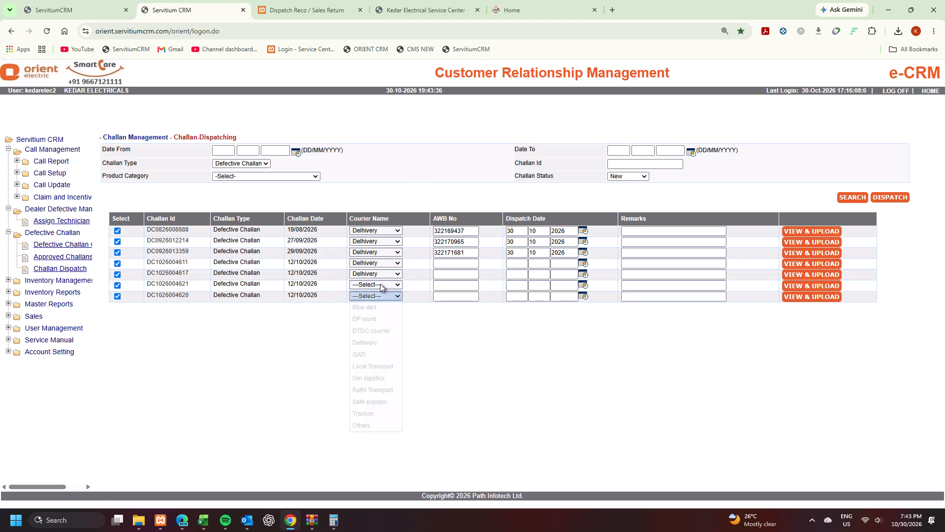
{"action": "left_click", "coordinate": [376, 342]}
{"action": "left_click", "coordinate": [378, 292]}
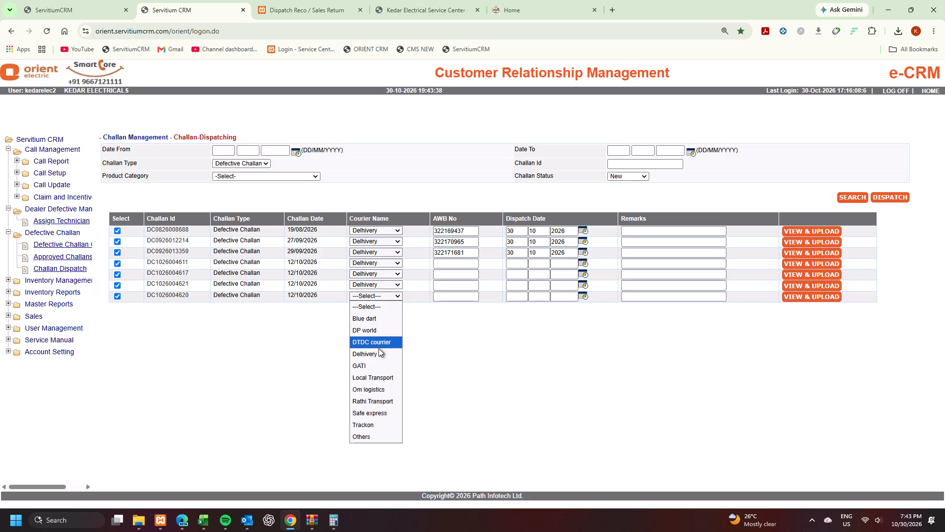
{"action": "left_click", "coordinate": [378, 348]}
{"action": "left_click", "coordinate": [583, 264]}
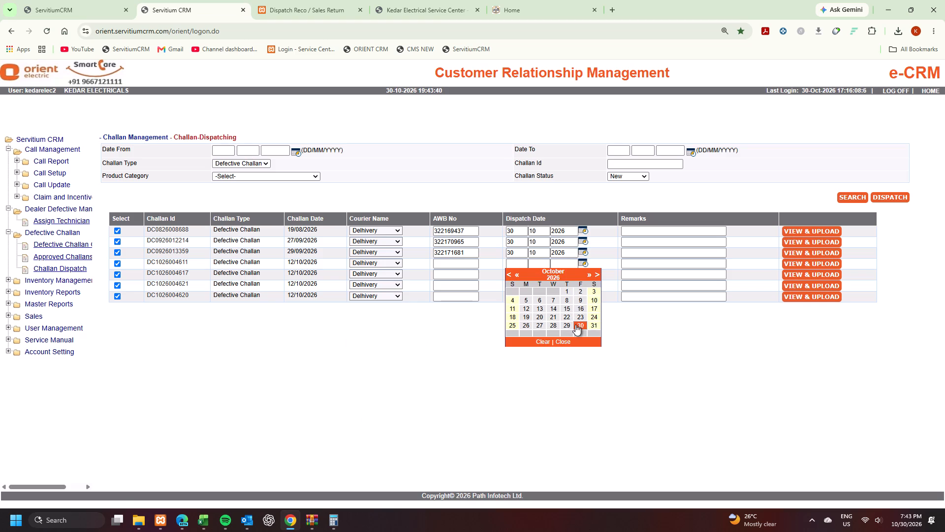
{"action": "left_click", "coordinate": [575, 325]}
{"action": "left_click", "coordinate": [582, 272]}
{"action": "left_click", "coordinate": [579, 341]}
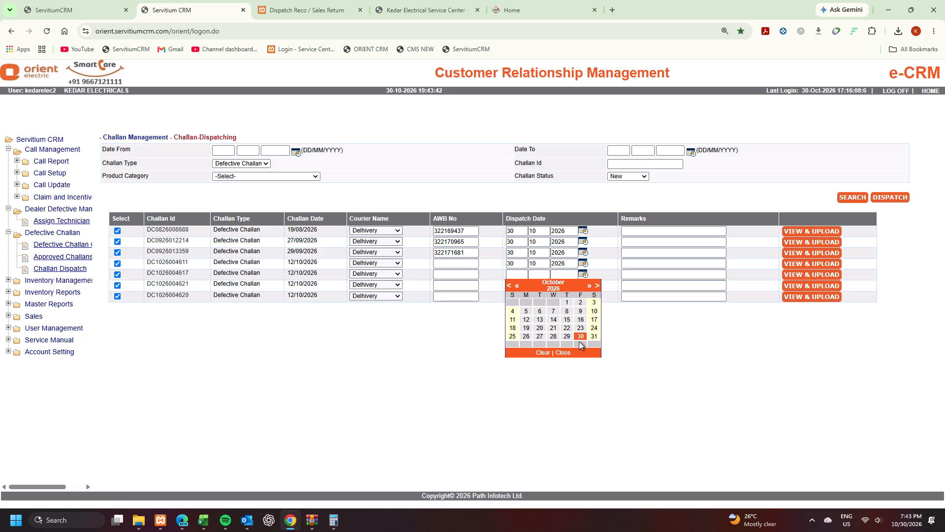
{"action": "left_click", "coordinate": [579, 335]}
{"action": "left_click", "coordinate": [586, 285]}
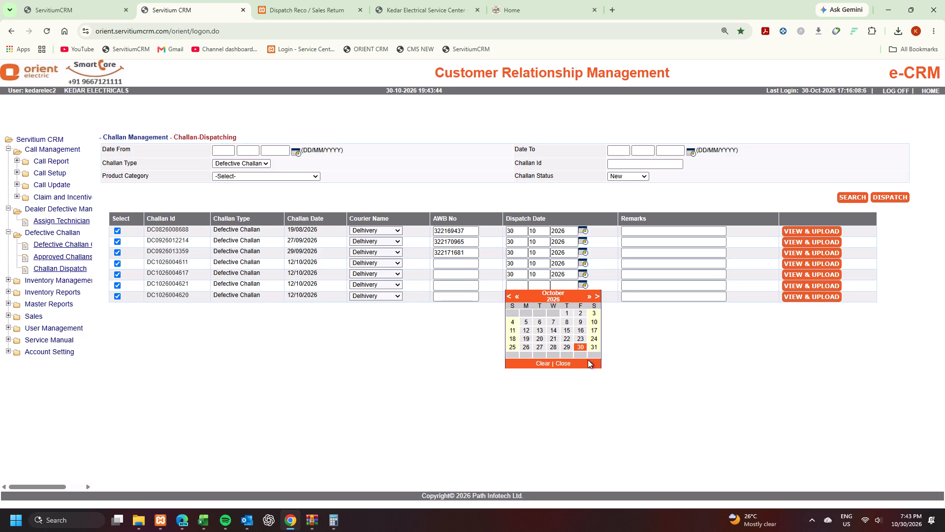
{"action": "left_click", "coordinate": [578, 346]}
{"action": "left_click", "coordinate": [580, 296]}
{"action": "left_click", "coordinate": [580, 356]}
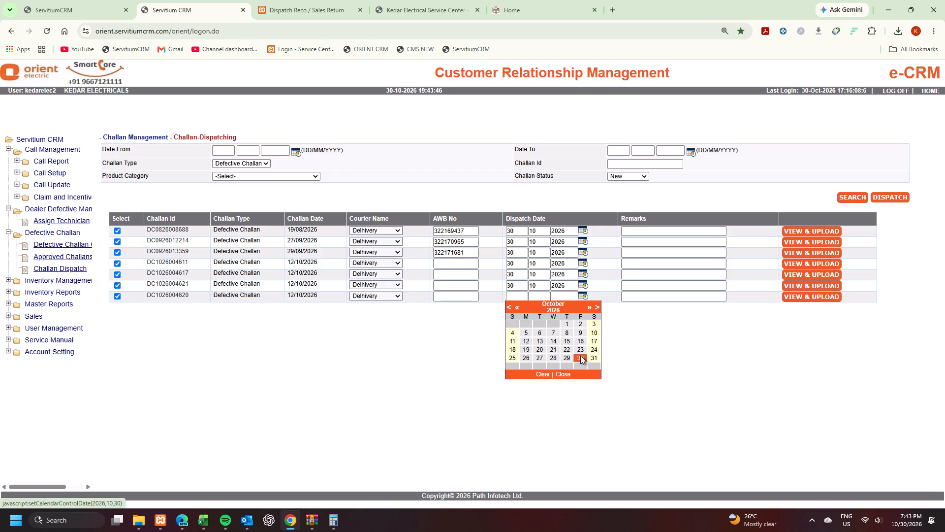
{"action": "left_click", "coordinate": [452, 265]}
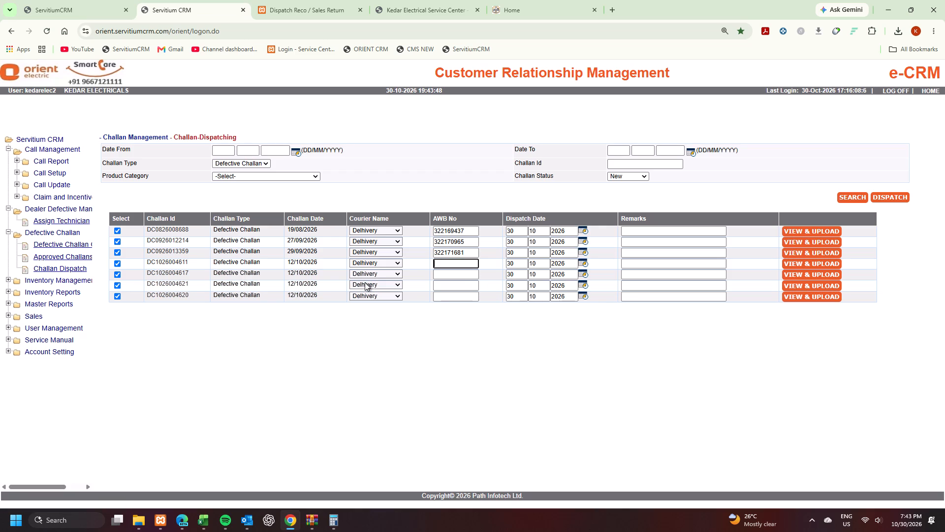
{"action": "left_click", "coordinate": [323, 13]}
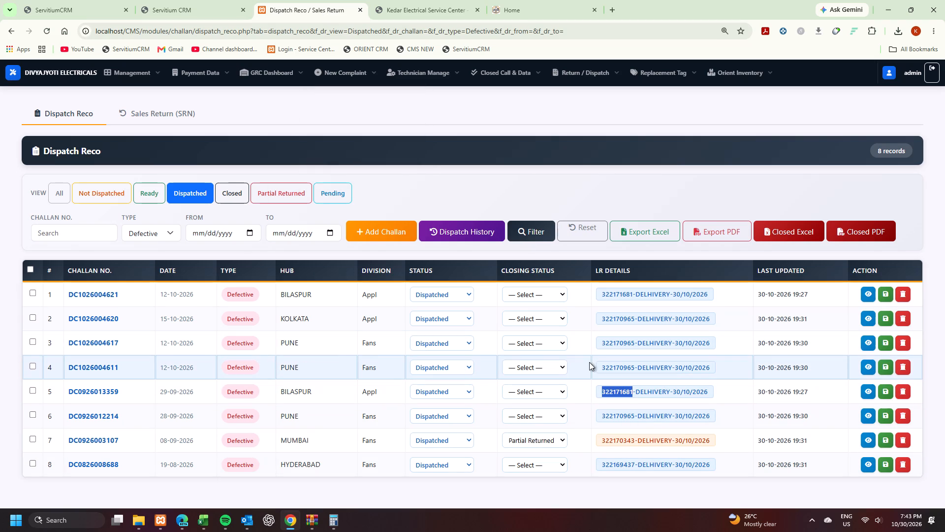
{"action": "double_click", "coordinate": [610, 344]}
{"action": "key", "text": "ctrl+c"}
{"action": "left_click", "coordinate": [167, 0]}
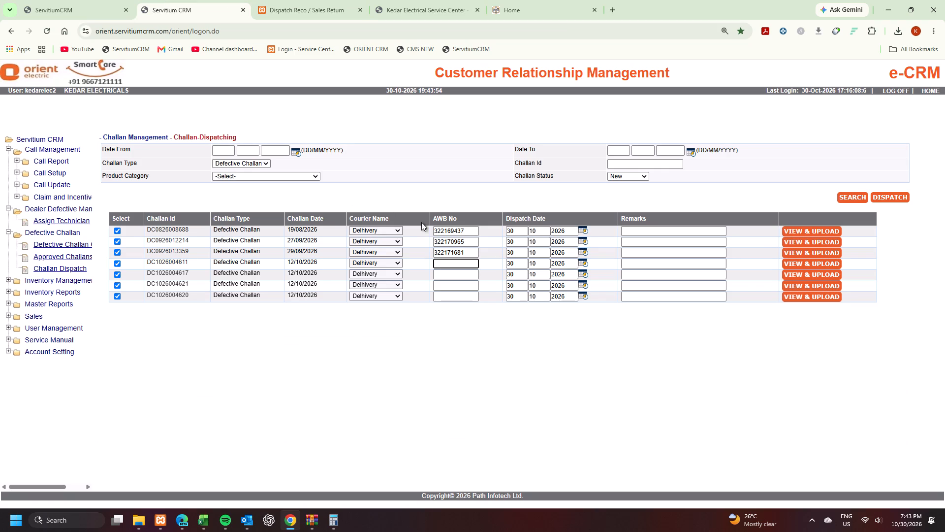
{"action": "key", "text": "ctrl+v"}
{"action": "left_click", "coordinate": [437, 273]}
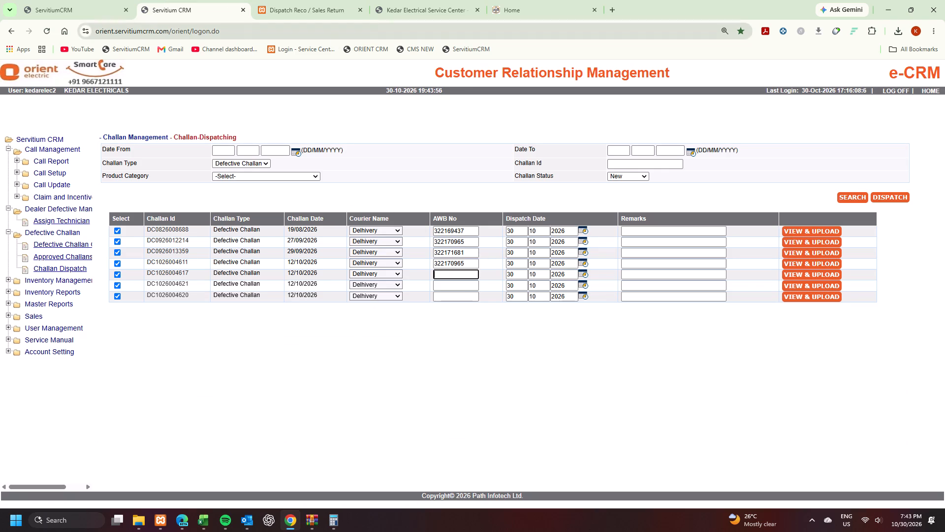
{"action": "left_click", "coordinate": [300, 0]}
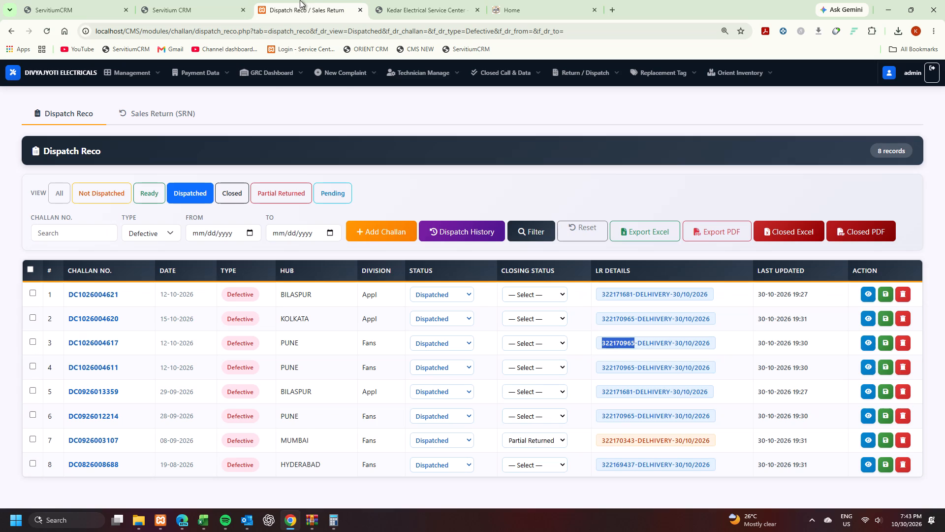
{"action": "double_click", "coordinate": [618, 367]}
{"action": "key", "text": "ctrl+c"}
{"action": "left_click", "coordinate": [225, 0]}
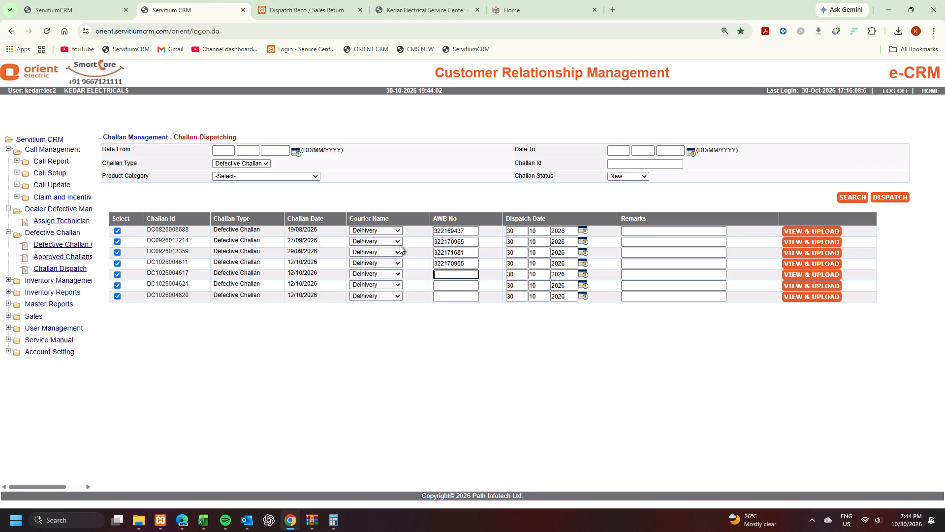
{"action": "key", "text": "ctrl+v"}
{"action": "left_click", "coordinate": [452, 287]}
{"action": "left_click", "coordinate": [317, 0]}
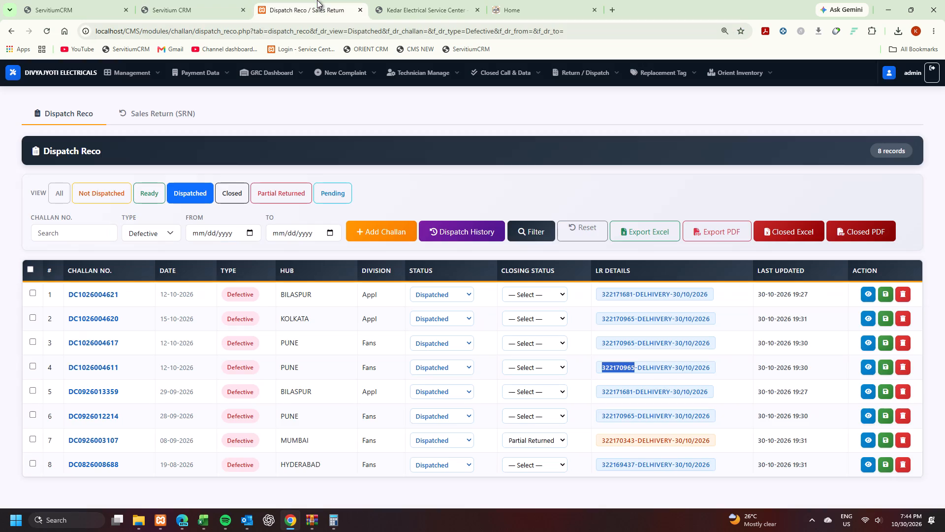
{"action": "double_click", "coordinate": [604, 298]}
{"action": "key", "text": "ctrl+c"}
{"action": "left_click", "coordinate": [189, 0]}
{"action": "key", "text": "ctrl+v"}
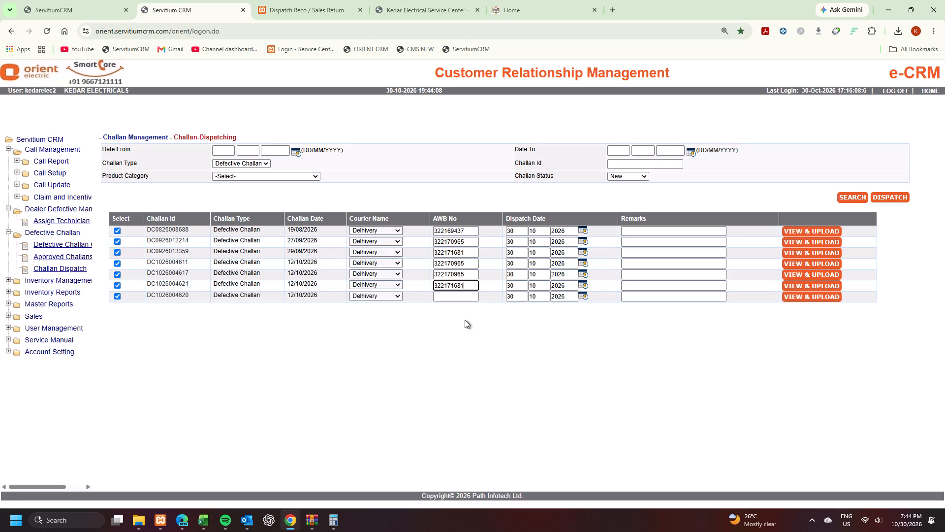
{"action": "left_click", "coordinate": [466, 298]}
{"action": "left_click", "coordinate": [316, 13]}
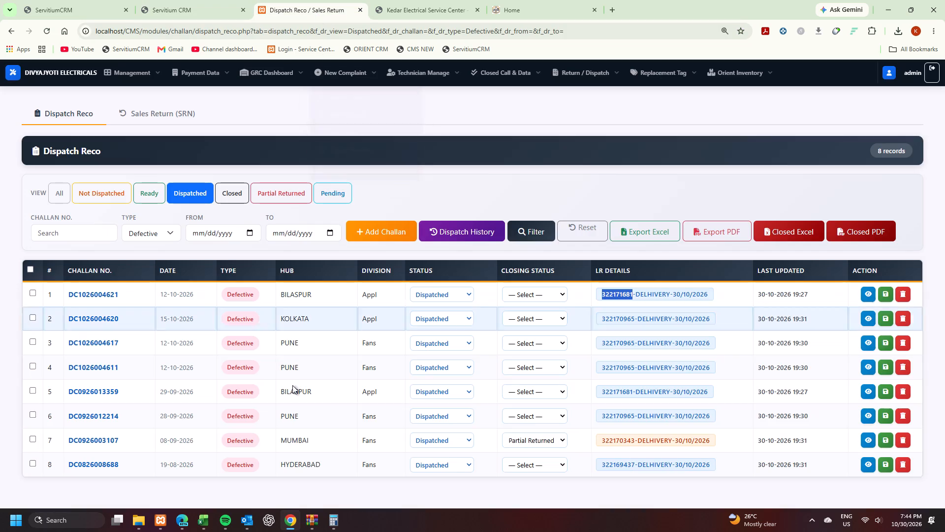
{"action": "double_click", "coordinate": [632, 315]}
{"action": "key", "text": "ctrl+c"}
{"action": "left_click", "coordinate": [221, 0]}
{"action": "key", "text": "ctrl+v"}
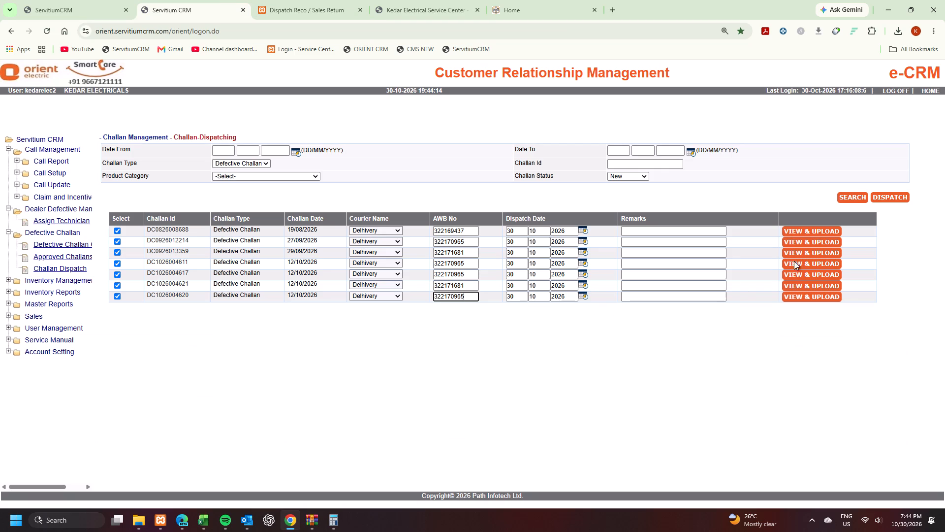
Dispatch all the selected Defective Challans in the CRM.
{"action": "left_click", "coordinate": [895, 199]}
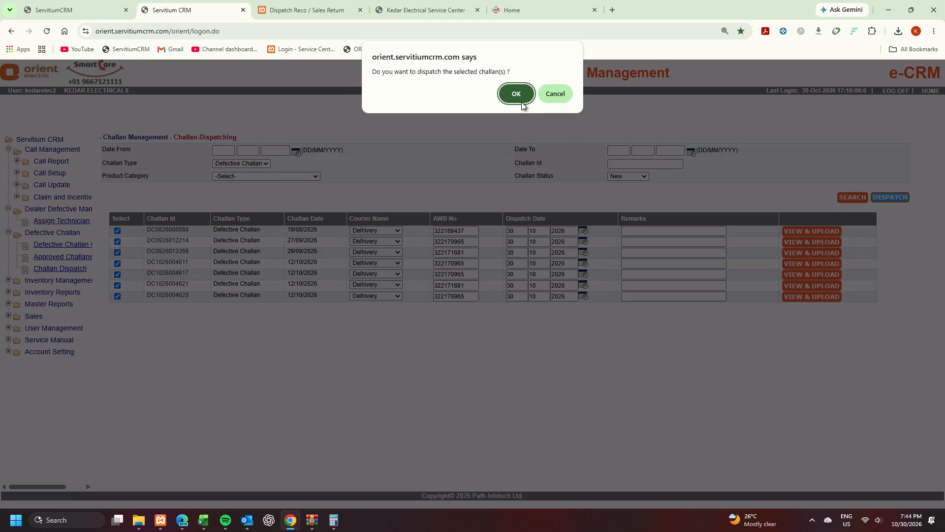
{"action": "left_click", "coordinate": [533, 104]}
{"action": "left_click", "coordinate": [518, 94]}
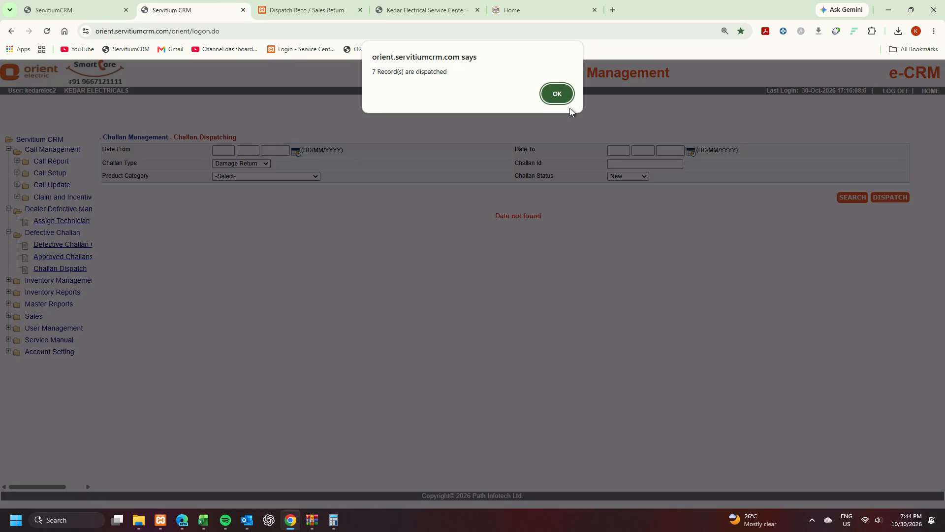
{"action": "left_click", "coordinate": [569, 97]}
Search the service calls in Call Update, check the technician Allocation page, and run the Call Update search again.
{"action": "left_click", "coordinate": [17, 196]}
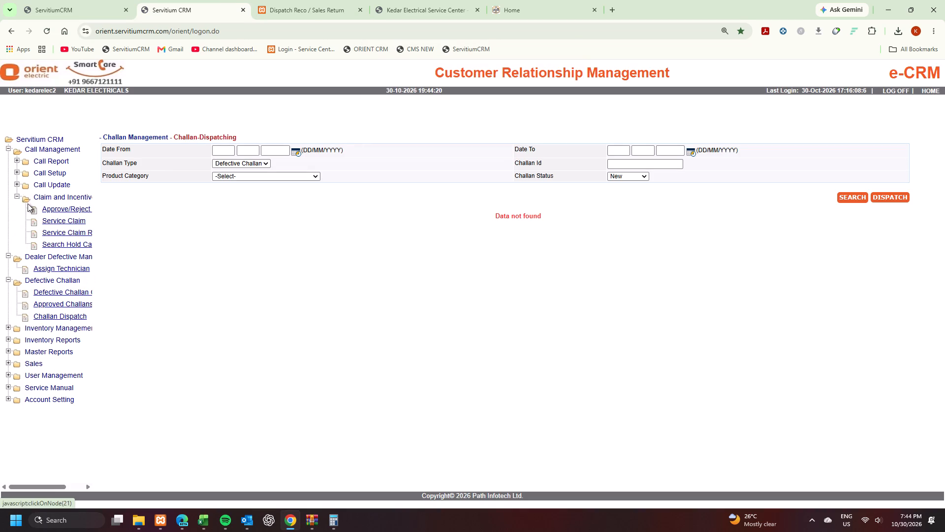
{"action": "left_click", "coordinate": [18, 186]}
{"action": "left_click", "coordinate": [65, 201]}
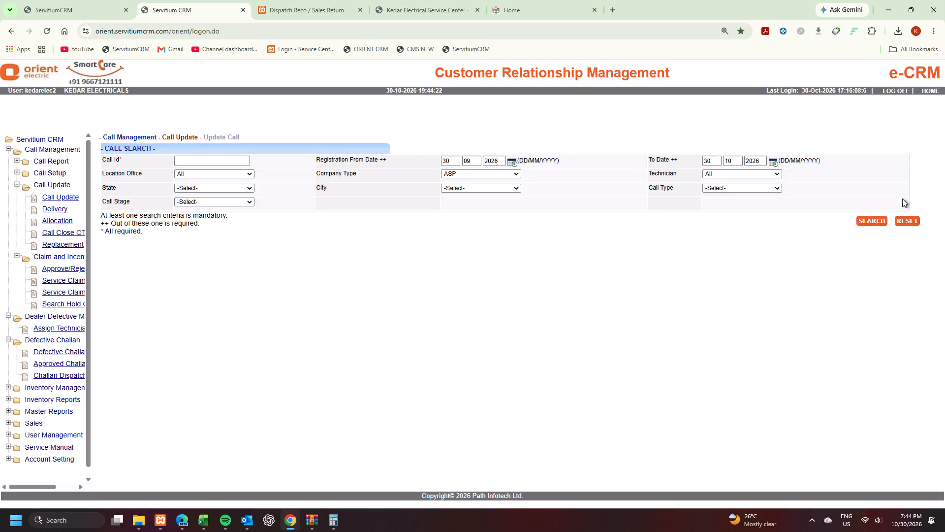
{"action": "left_click", "coordinate": [874, 217]}
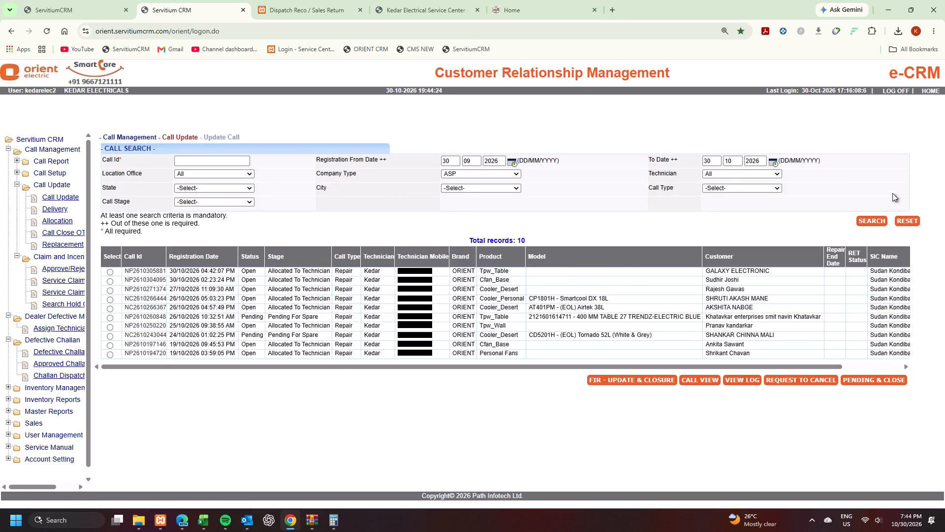
{"action": "left_click", "coordinate": [68, 216]}
{"action": "left_click", "coordinate": [62, 199]}
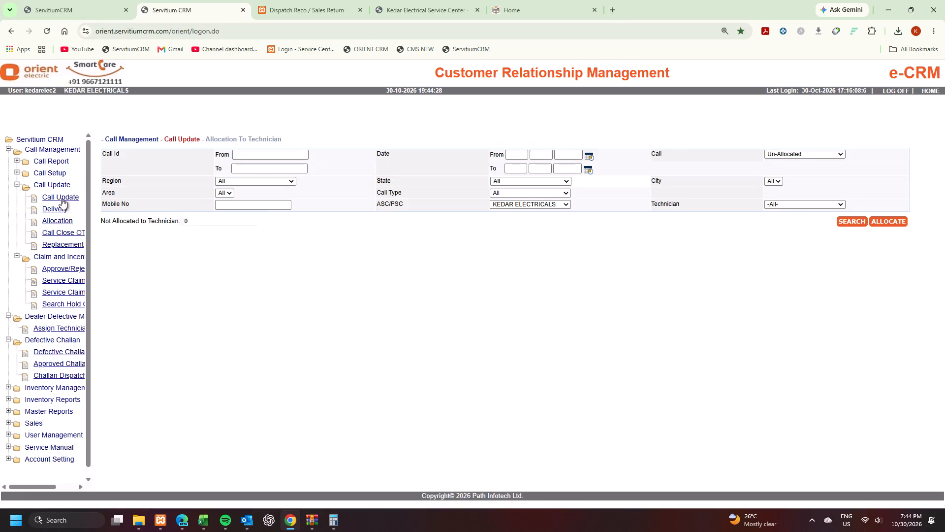
{"action": "left_click", "coordinate": [874, 220]}
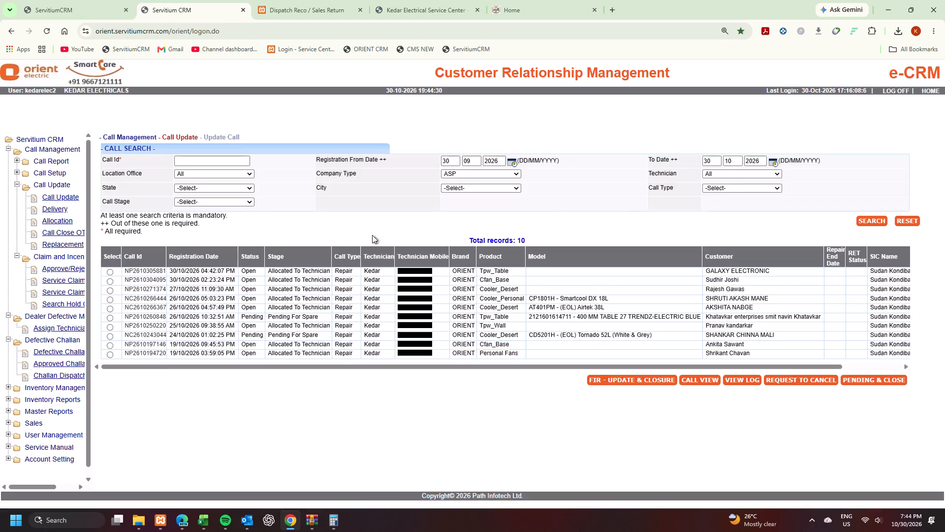
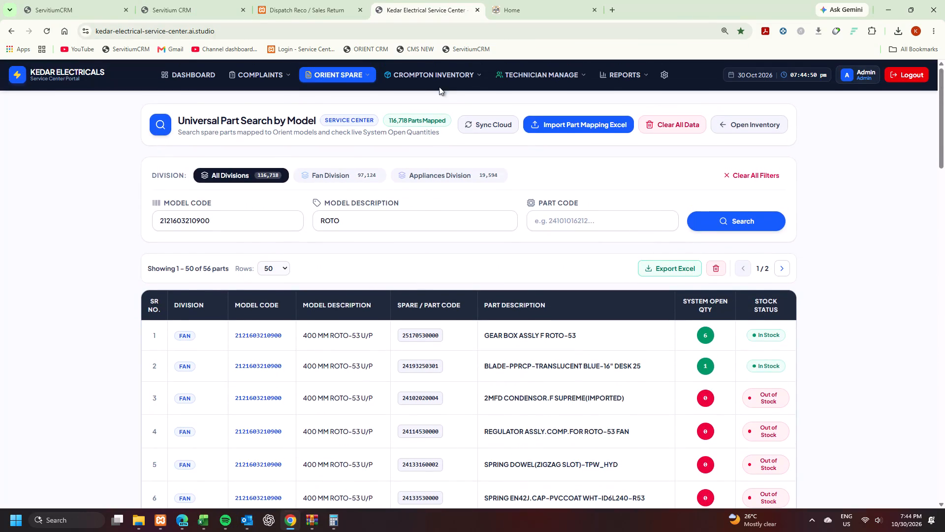
Open Orient Receive in the Kedar Electricals service center portal and look over the incoming spare challans.
{"action": "left_click", "coordinate": [330, 75]}
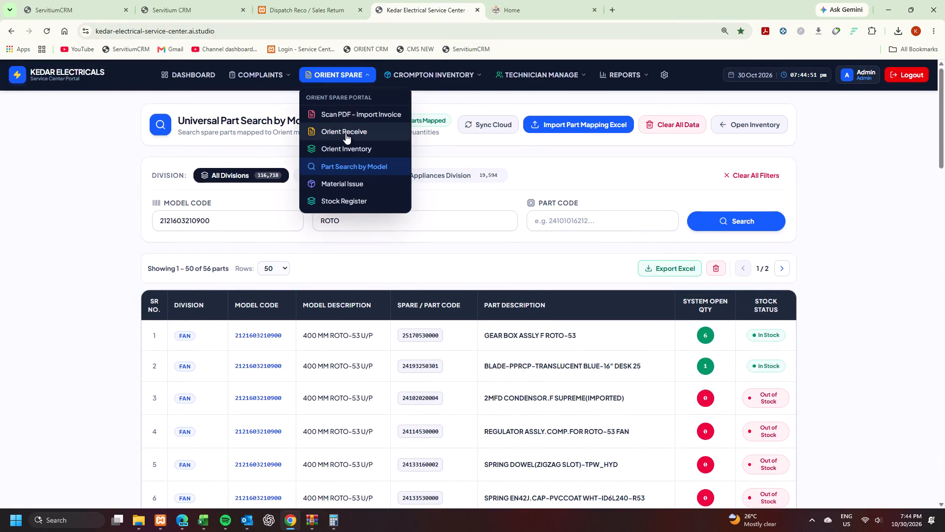
{"action": "left_click", "coordinate": [346, 133]}
{"action": "scroll", "coordinate": [353, 329], "scroll_direction": "down", "scroll_amount": 2}
{"action": "scroll", "coordinate": [353, 330], "scroll_direction": "up", "scroll_amount": 7}
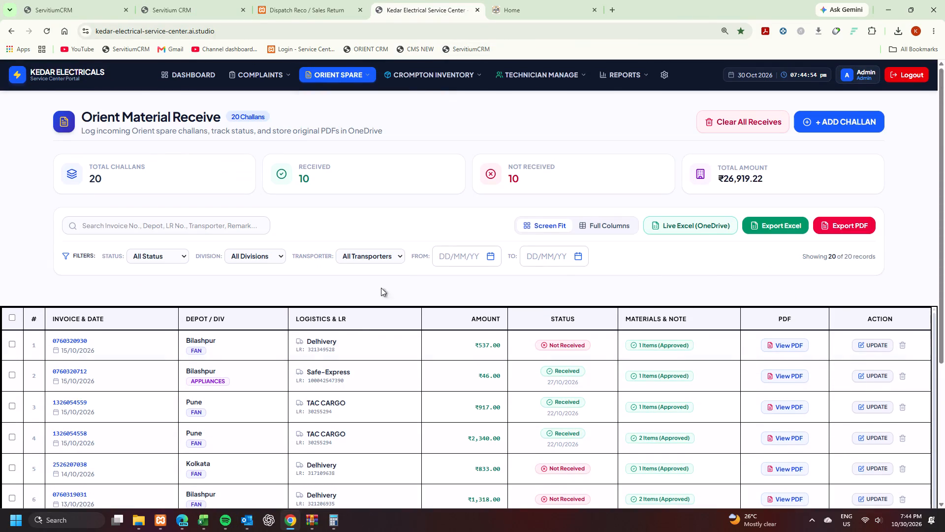
{"action": "scroll", "coordinate": [381, 288], "scroll_direction": "up", "scroll_amount": 1}
Open Scan PDF - Import Invoice to check the received invoices awaiting import.
{"action": "left_click", "coordinate": [348, 73]}
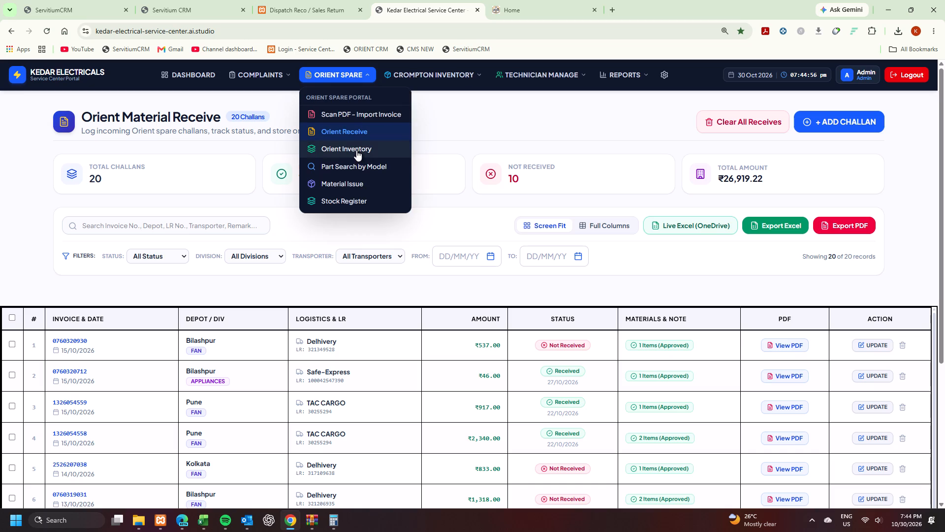
{"action": "left_click", "coordinate": [371, 110]}
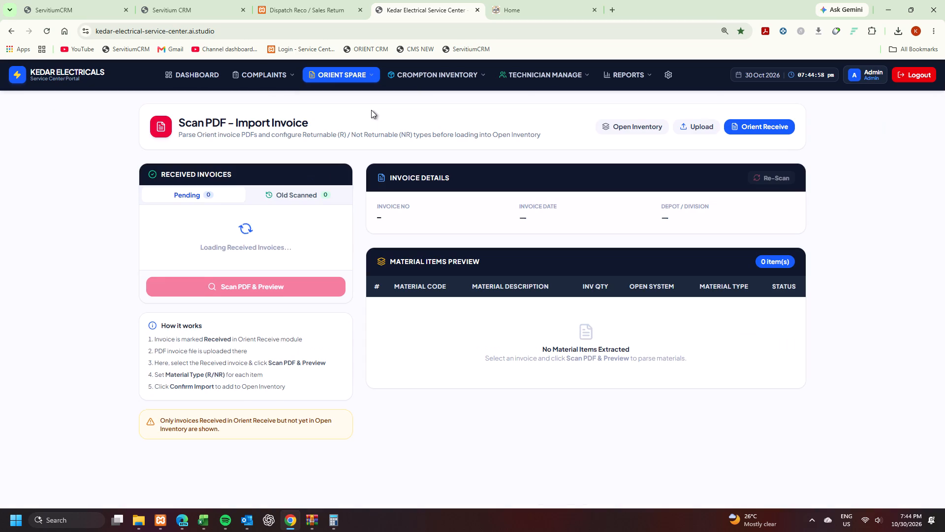
Return to Orient Receive and look through the challan list's logistics details and receipt status.
{"action": "left_click", "coordinate": [356, 86]}
{"action": "left_click", "coordinate": [358, 78]}
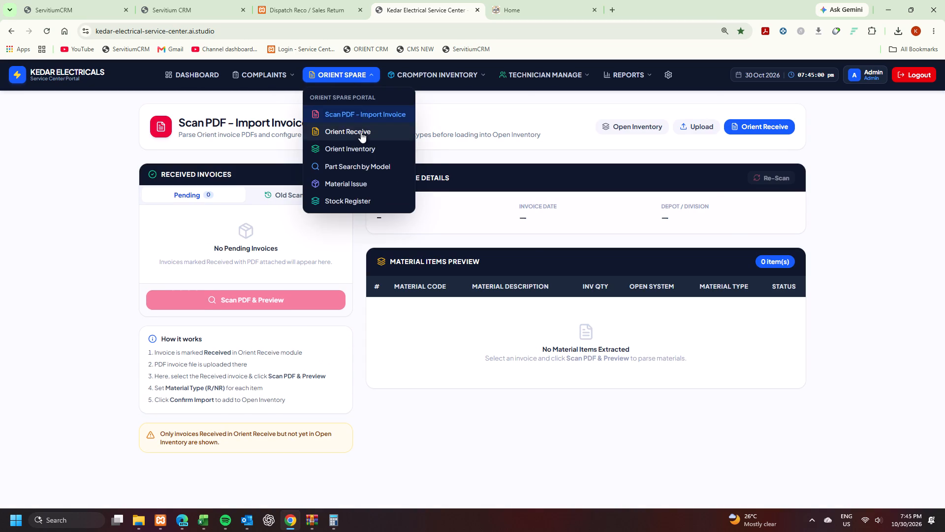
{"action": "left_click", "coordinate": [361, 132]}
{"action": "scroll", "coordinate": [408, 327], "scroll_direction": "down", "scroll_amount": 2}
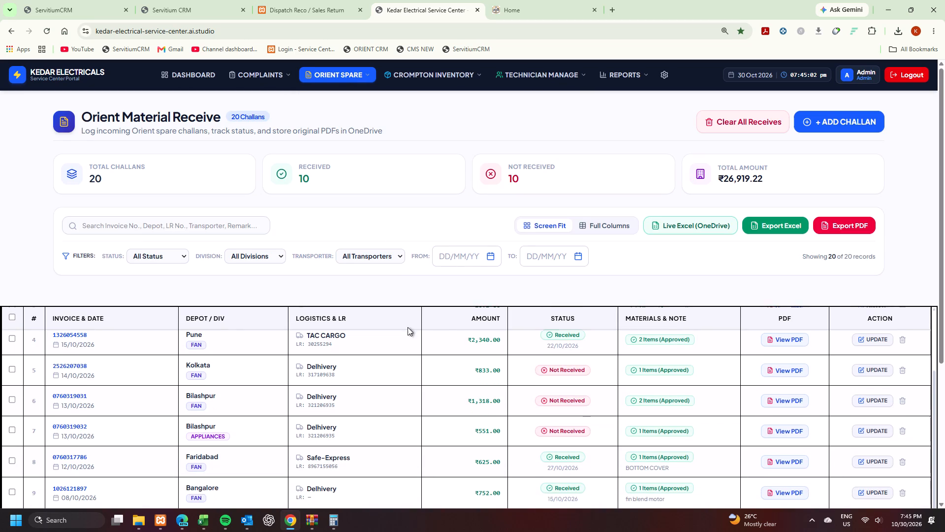
{"action": "scroll", "coordinate": [476, 333], "scroll_direction": "up", "scroll_amount": 4}
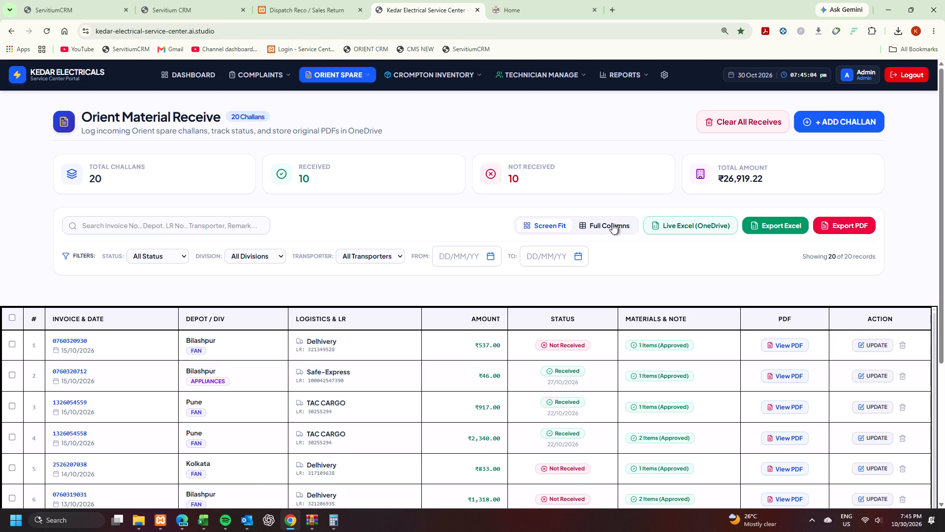
Switch the Orient Material Receive table to the Full Columns view and examine the challans' transporter, status and received date.
{"action": "left_click", "coordinate": [612, 223]}
{"action": "scroll", "coordinate": [612, 223], "scroll_direction": "down", "scroll_amount": 7}
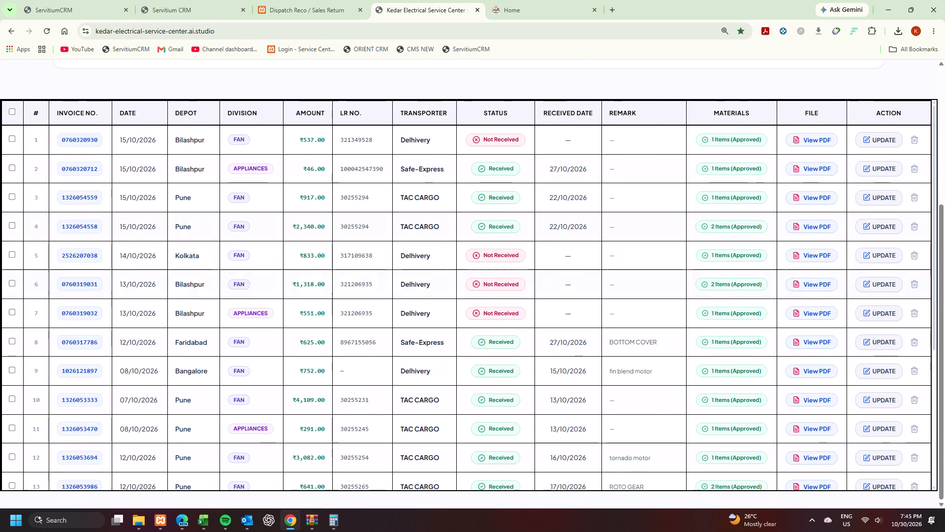
{"action": "scroll", "coordinate": [490, 285], "scroll_direction": "down", "scroll_amount": 10}
{"action": "scroll", "coordinate": [489, 306], "scroll_direction": "up", "scroll_amount": 10}
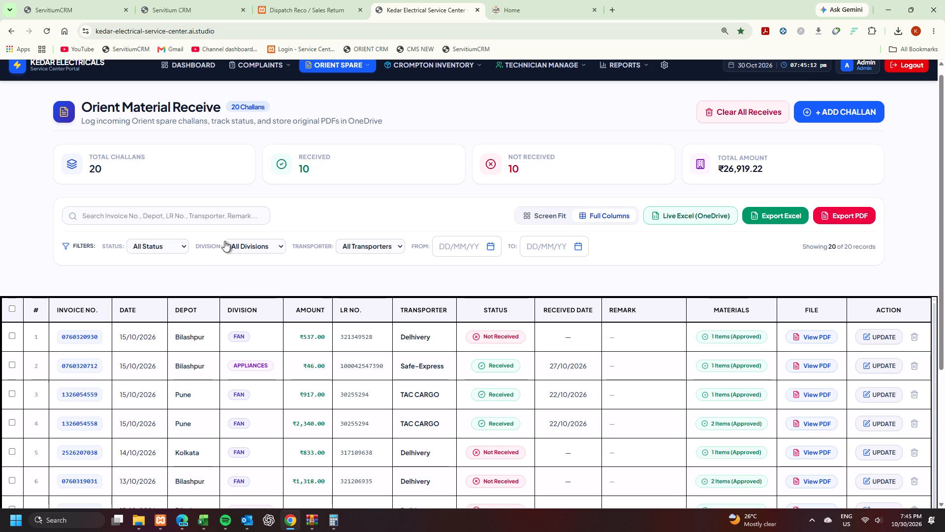
{"action": "scroll", "coordinate": [237, 334], "scroll_direction": "up", "scroll_amount": 1}
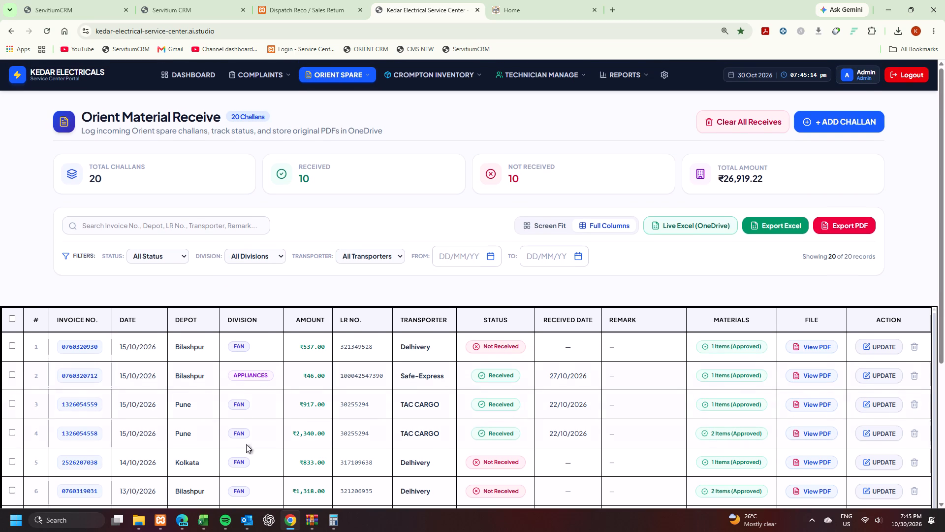